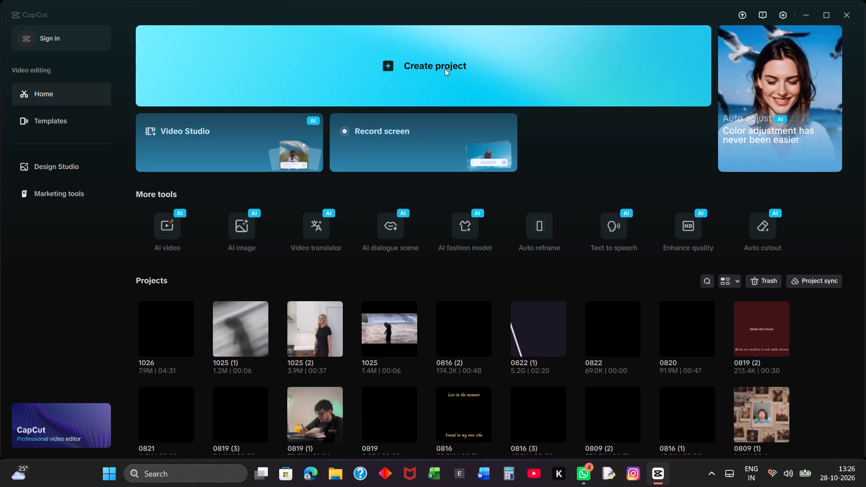
Create a new video project.
{"action": "left_click", "coordinate": [445, 69]}
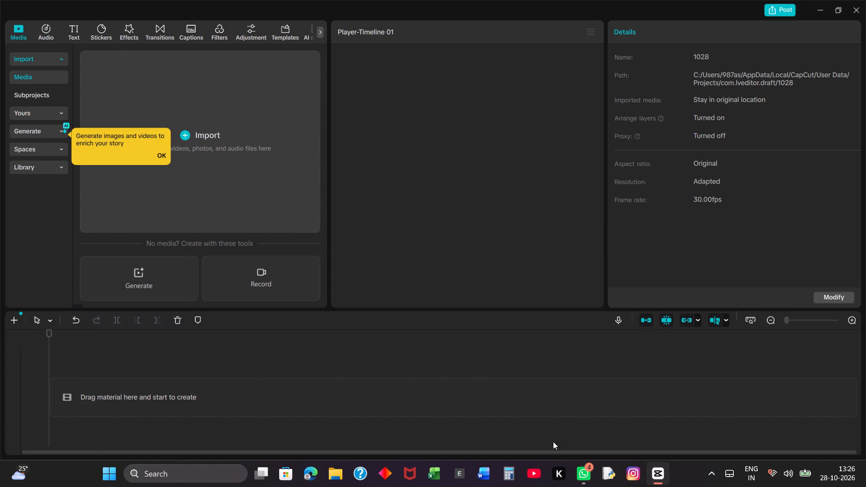
Switch to the pinned application marked K.
{"action": "left_click", "coordinate": [561, 476]}
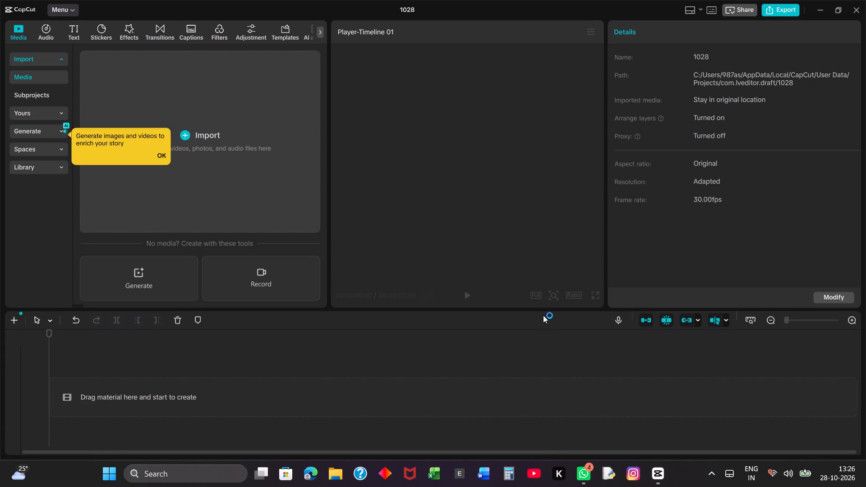
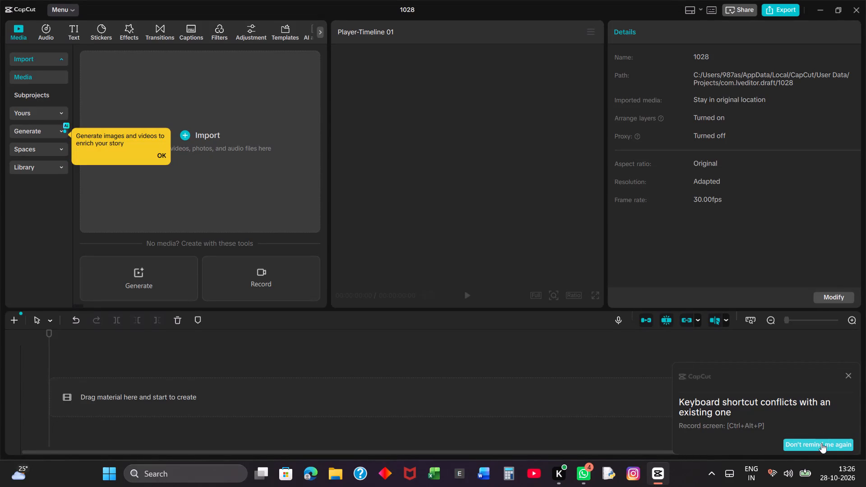
Dismiss the notice about the conflicting screen-recording keyboard shortcut.
{"action": "left_click", "coordinate": [850, 372]}
{"action": "left_click", "coordinate": [846, 377]}
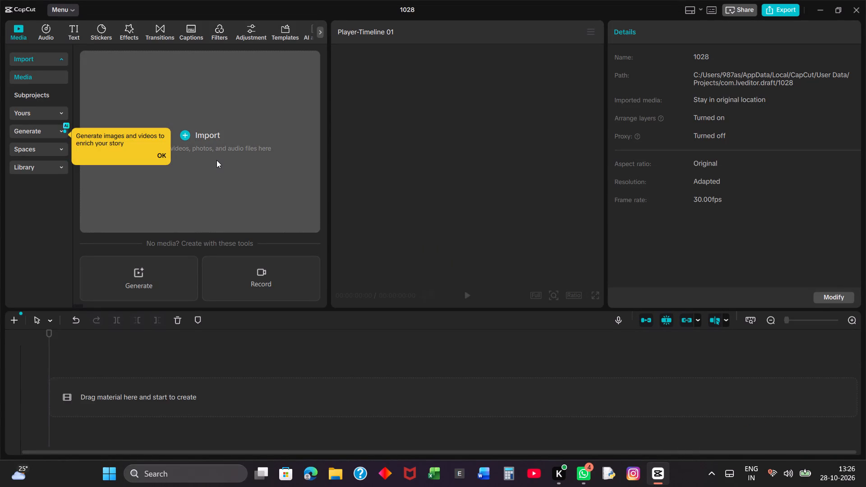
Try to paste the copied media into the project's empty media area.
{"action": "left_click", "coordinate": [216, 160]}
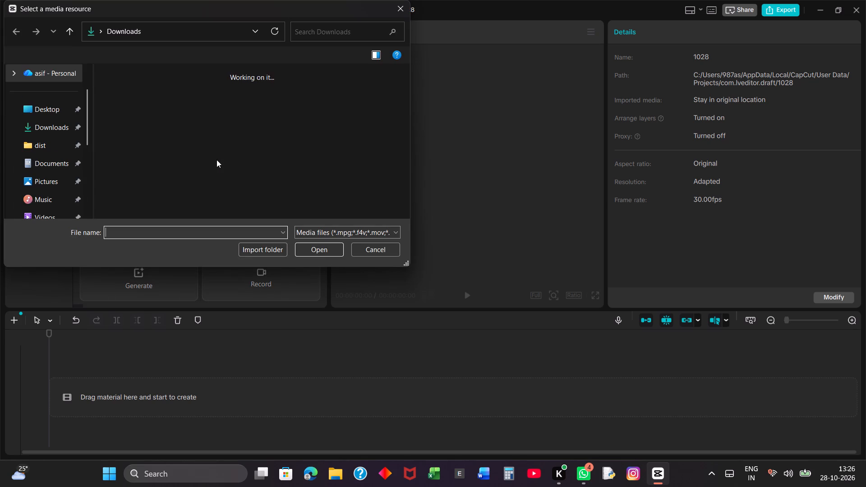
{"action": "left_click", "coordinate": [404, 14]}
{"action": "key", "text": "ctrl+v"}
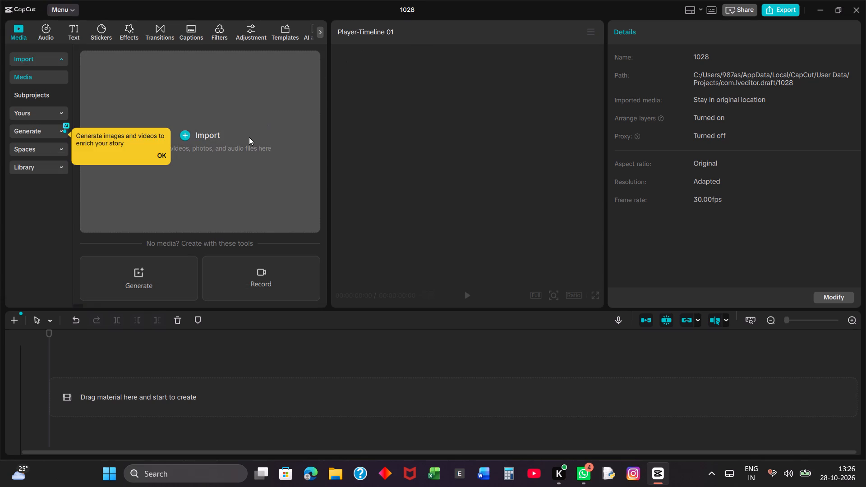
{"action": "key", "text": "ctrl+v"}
Dismiss the tip about generating images and videos.
{"action": "left_click", "coordinate": [132, 126]}
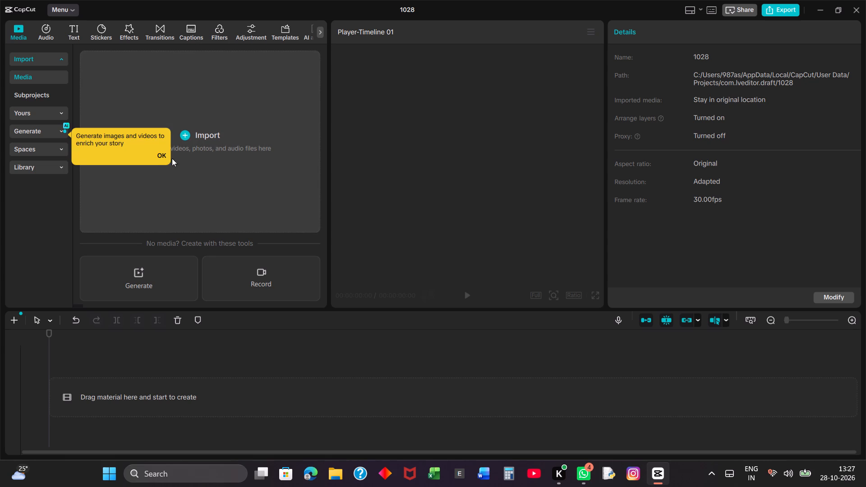
{"action": "left_click", "coordinate": [164, 155]}
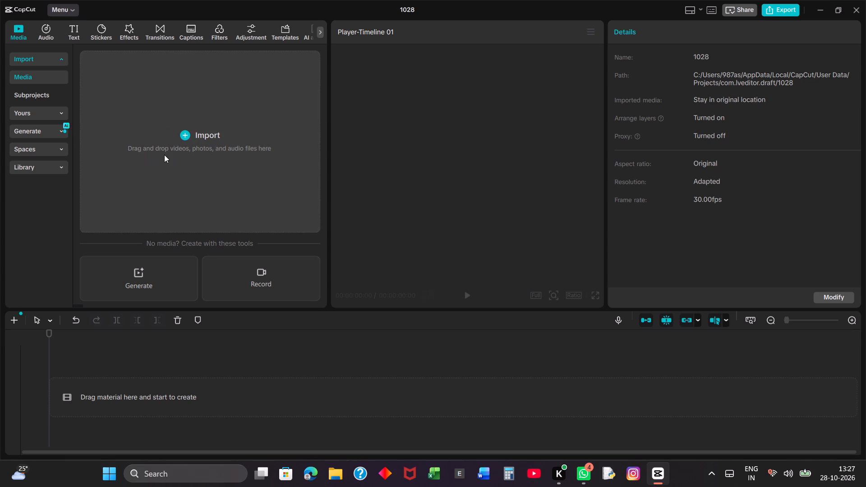
Open the file selection for importing media into the project.
{"action": "left_click", "coordinate": [164, 155]}
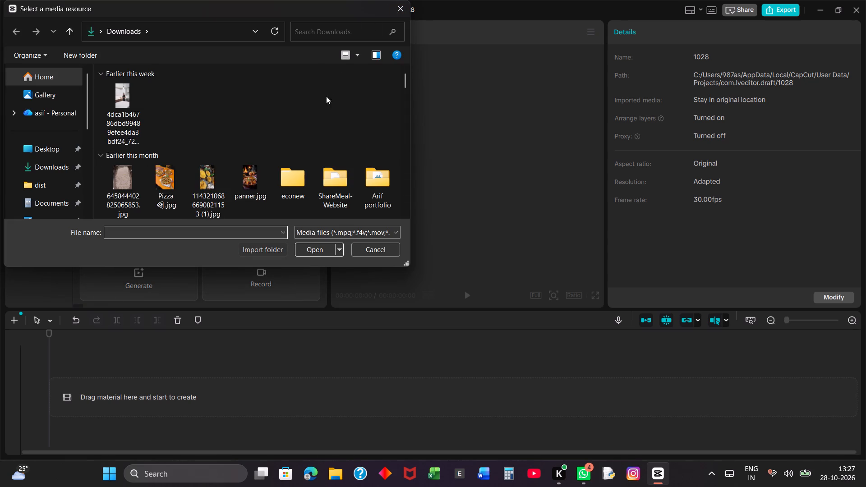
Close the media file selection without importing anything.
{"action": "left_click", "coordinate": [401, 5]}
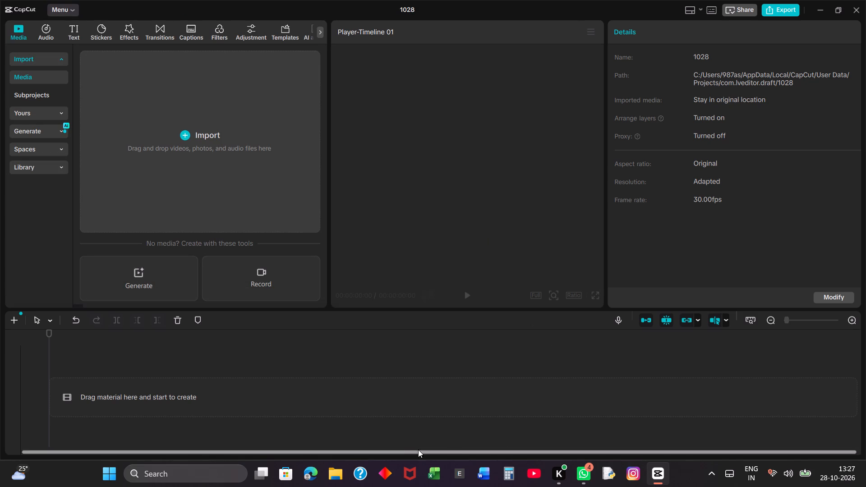
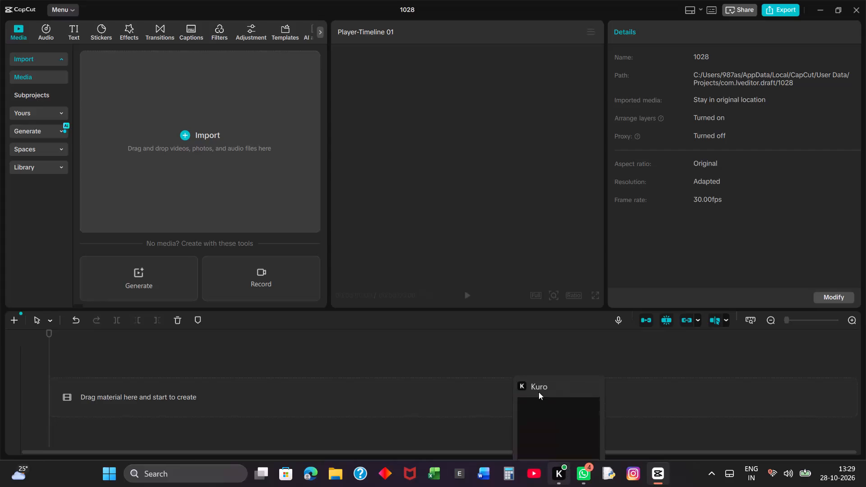
Open the "college docmentry" folder in Downloads as the source for the media import.
{"action": "left_click", "coordinate": [254, 175]}
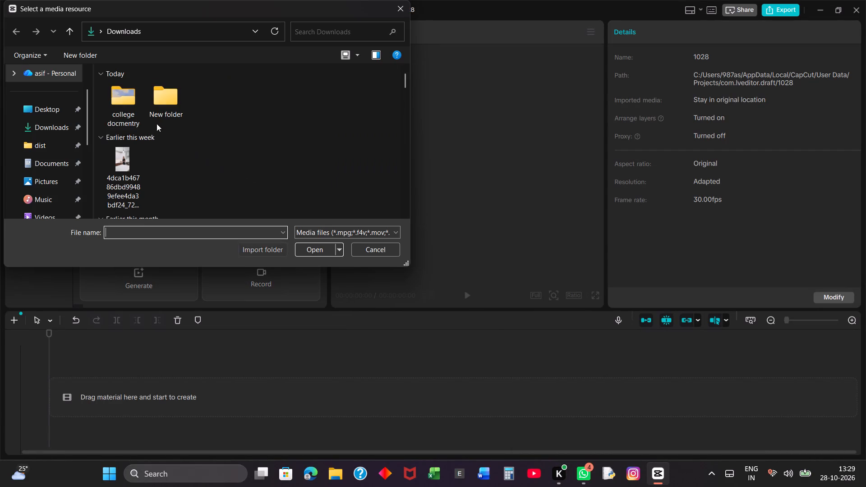
{"action": "left_click", "coordinate": [124, 106]}
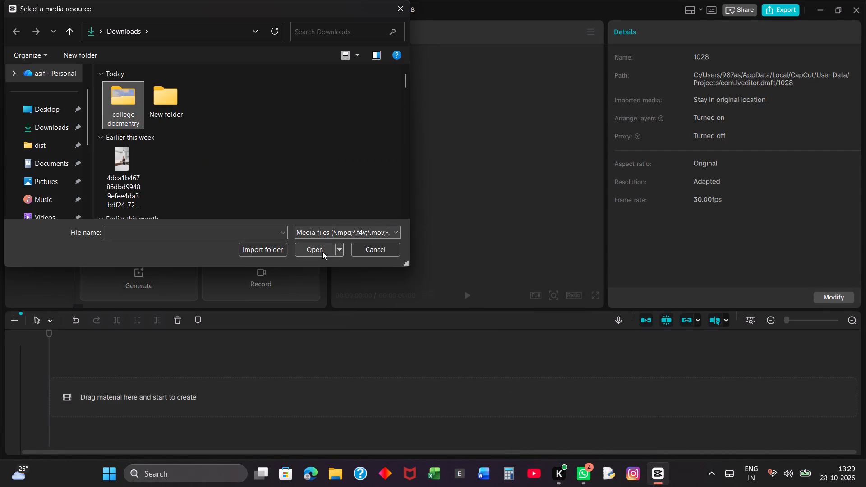
{"action": "left_click", "coordinate": [322, 252]}
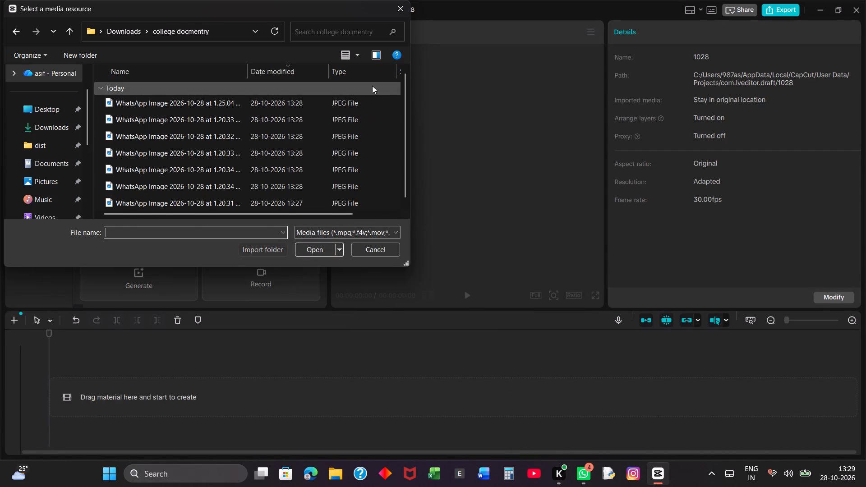
Select all the WhatsApp JPEG images in the "college docmentry" folder and import them into the project.
{"action": "left_click_drag", "start_coordinate": [372, 86], "coordinate": [350, 243]}
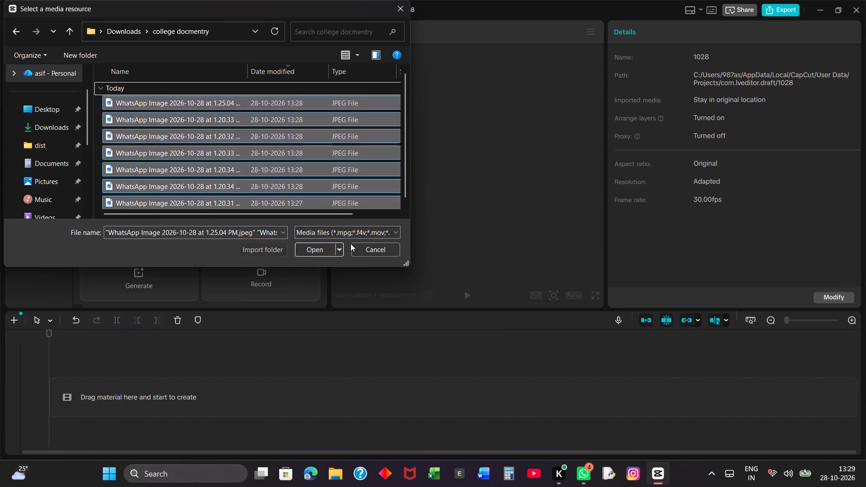
{"action": "left_click_drag", "start_coordinate": [350, 243], "coordinate": [352, 188]}
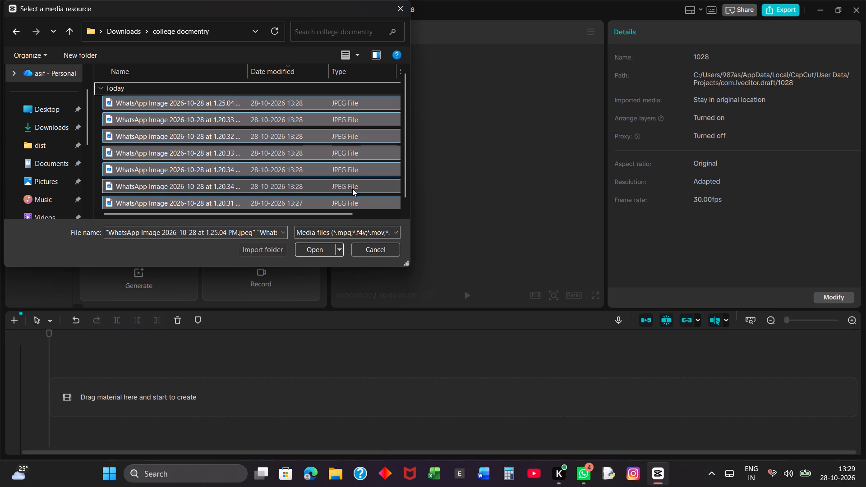
{"action": "key", "text": "ctrl+c"}
{"action": "key", "text": "ctrl+a"}
{"action": "scroll", "coordinate": [352, 188], "scroll_direction": "down", "scroll_amount": 2}
{"action": "scroll", "coordinate": [352, 188], "scroll_direction": "up", "scroll_amount": 1, "text": "ctrl"}
{"action": "scroll", "coordinate": [352, 188], "scroll_direction": "down", "scroll_amount": 1, "text": "ctrl"}
{"action": "scroll", "coordinate": [352, 188], "scroll_direction": "up", "scroll_amount": 1, "text": "ctrl"}
{"action": "scroll", "coordinate": [352, 188], "scroll_direction": "down", "scroll_amount": 1, "text": "ctrl"}
{"action": "scroll", "coordinate": [352, 188], "scroll_direction": "up", "scroll_amount": 1, "text": "ctrl"}
{"action": "scroll", "coordinate": [352, 188], "scroll_direction": "down", "scroll_amount": 1, "text": "ctrl"}
{"action": "scroll", "coordinate": [352, 188], "scroll_direction": "down", "scroll_amount": 2}
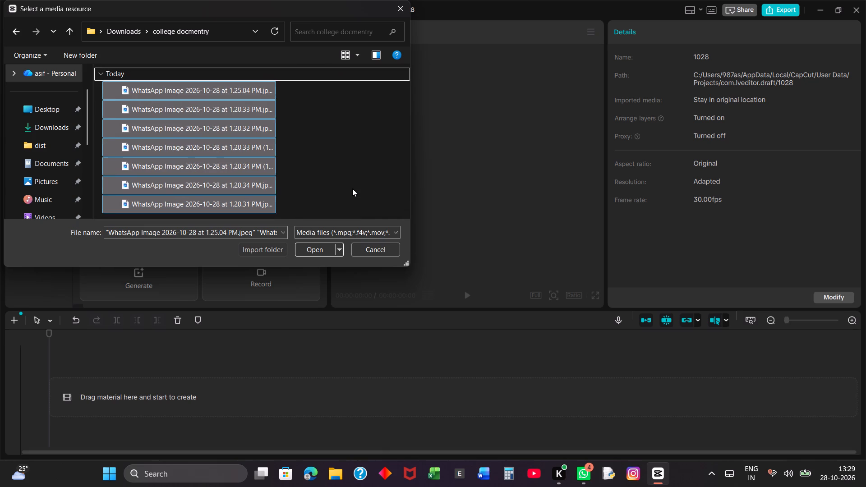
{"action": "scroll", "coordinate": [352, 188], "scroll_direction": "up", "scroll_amount": 7}
{"action": "scroll", "coordinate": [221, 144], "scroll_direction": "up", "scroll_amount": 7}
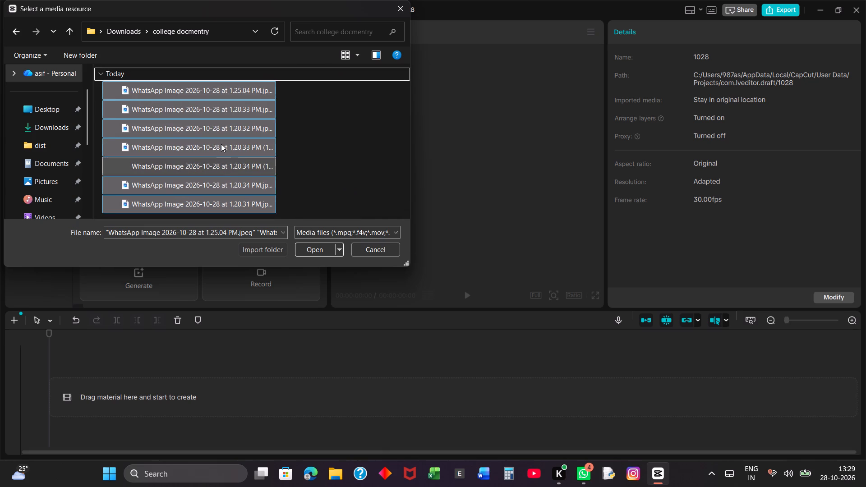
{"action": "scroll", "coordinate": [221, 144], "scroll_direction": "up", "scroll_amount": 6}
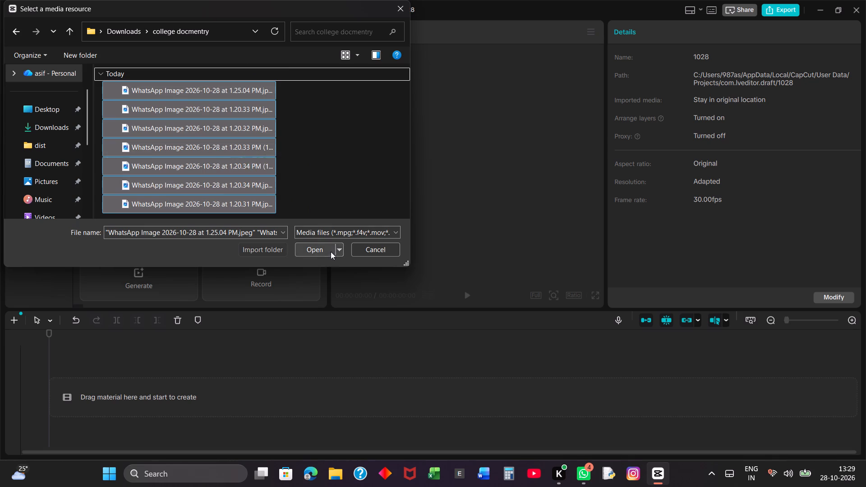
{"action": "left_click", "coordinate": [323, 247]}
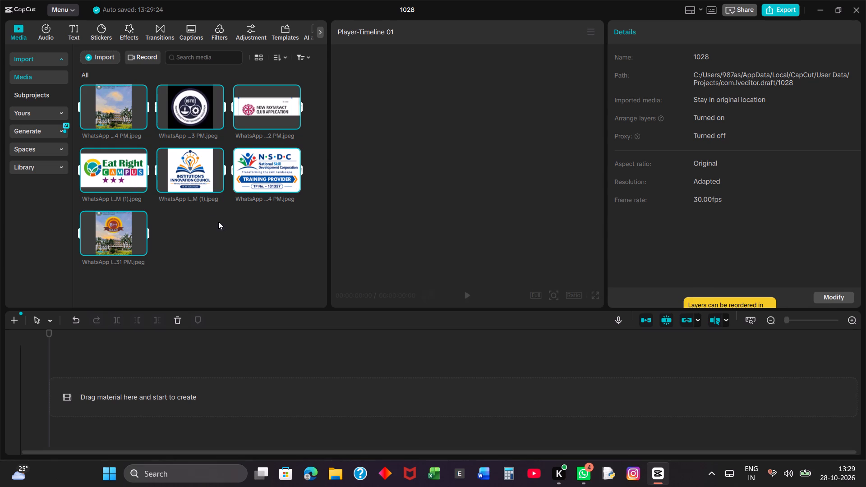
Reopen the media import selection and check the files in the "college docmentry" folder, re-entering it from Downloads.
{"action": "left_click", "coordinate": [102, 58]}
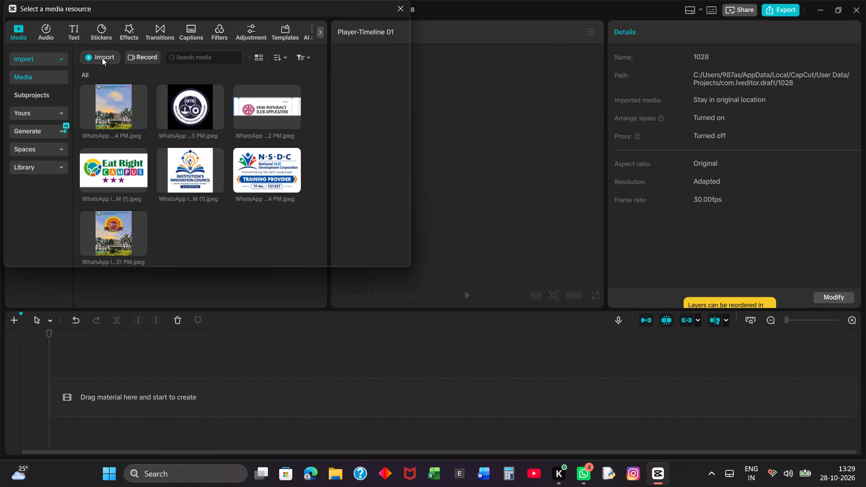
{"action": "scroll", "coordinate": [210, 144], "scroll_direction": "down", "scroll_amount": 2}
{"action": "scroll", "coordinate": [210, 144], "scroll_direction": "up", "scroll_amount": 1}
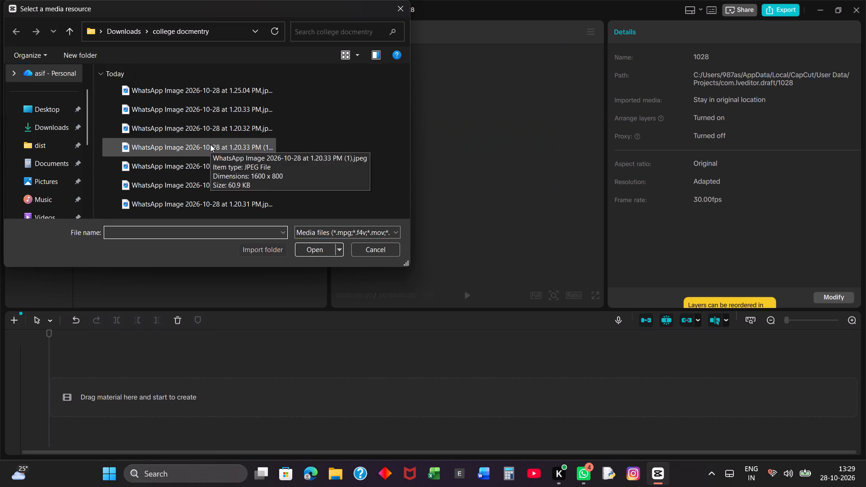
{"action": "scroll", "coordinate": [210, 144], "scroll_direction": "up", "scroll_amount": 4}
{"action": "scroll", "coordinate": [210, 144], "scroll_direction": "down", "scroll_amount": 2}
{"action": "scroll", "coordinate": [210, 144], "scroll_direction": "up", "scroll_amount": 4}
{"action": "scroll", "coordinate": [210, 144], "scroll_direction": "down", "scroll_amount": 10}
{"action": "scroll", "coordinate": [210, 144], "scroll_direction": "up", "scroll_amount": 1}
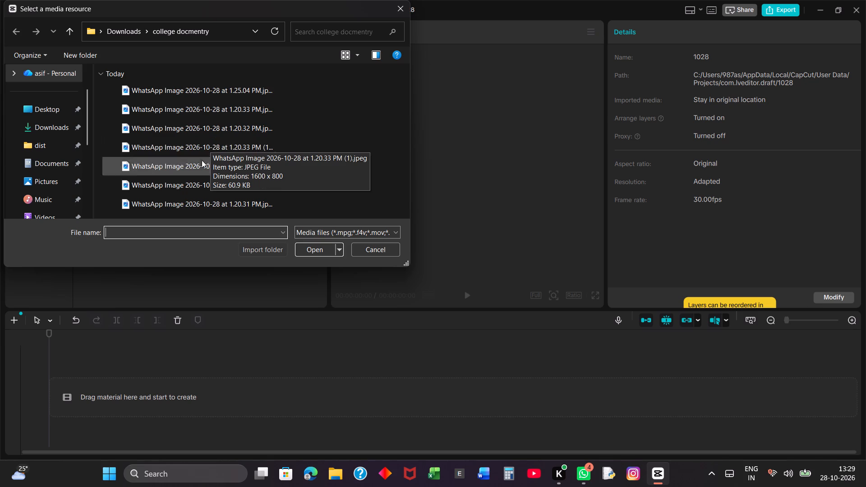
{"action": "left_click", "coordinate": [61, 129]}
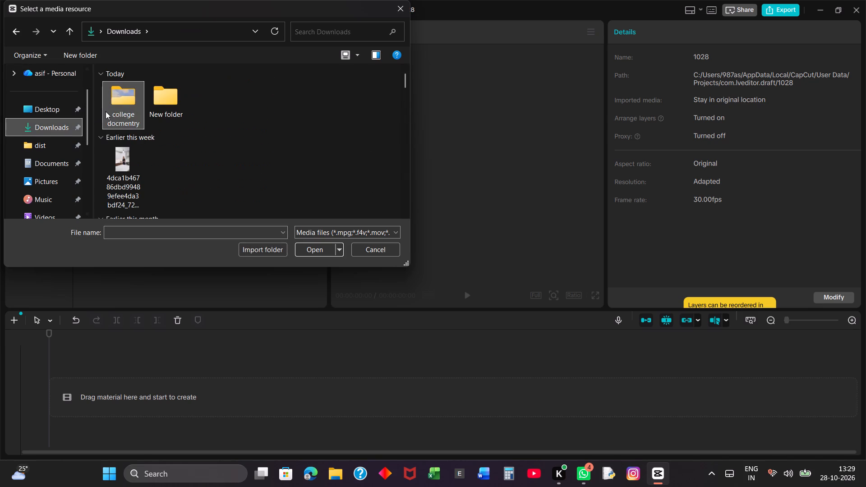
{"action": "double_click", "coordinate": [106, 111]}
{"action": "scroll", "coordinate": [179, 167], "scroll_direction": "down", "scroll_amount": 3}
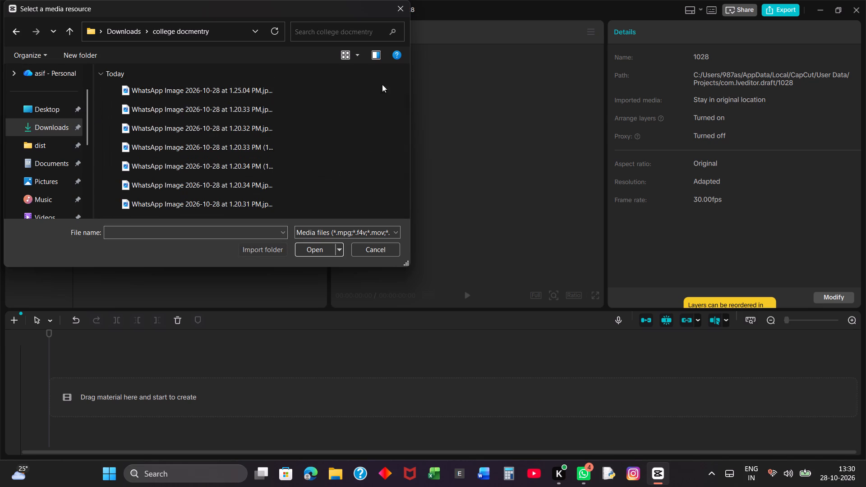
Show the folder's files as extra large icons, examine all image previews, and close the file selection without importing.
{"action": "left_click", "coordinate": [356, 59]}
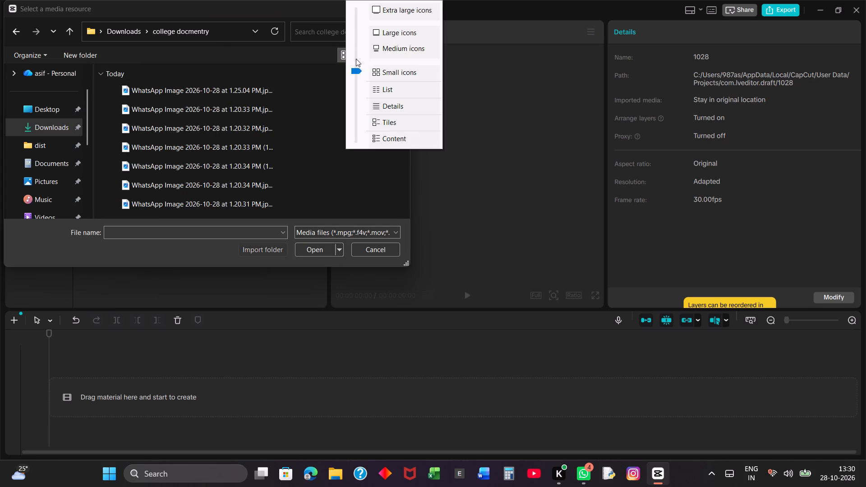
{"action": "left_click", "coordinate": [382, 14]}
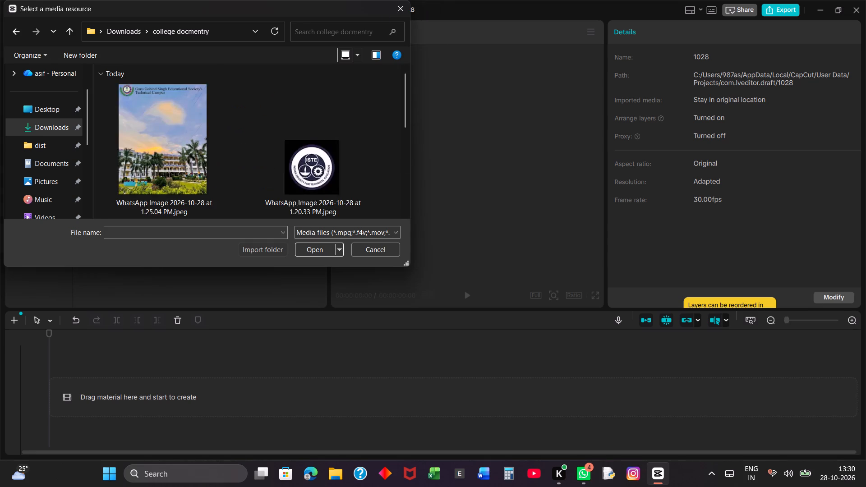
{"action": "scroll", "coordinate": [221, 210], "scroll_direction": "down", "scroll_amount": 2}
{"action": "scroll", "coordinate": [221, 210], "scroll_direction": "up", "scroll_amount": 2}
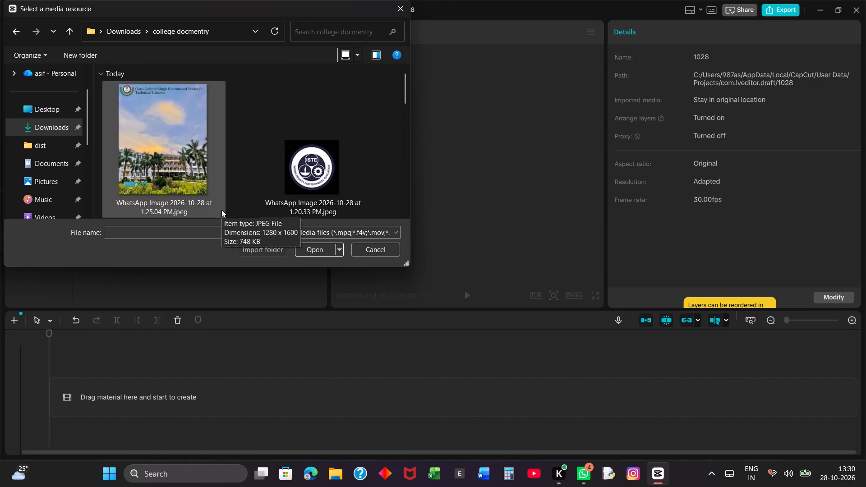
{"action": "scroll", "coordinate": [304, 160], "scroll_direction": "down", "scroll_amount": 1}
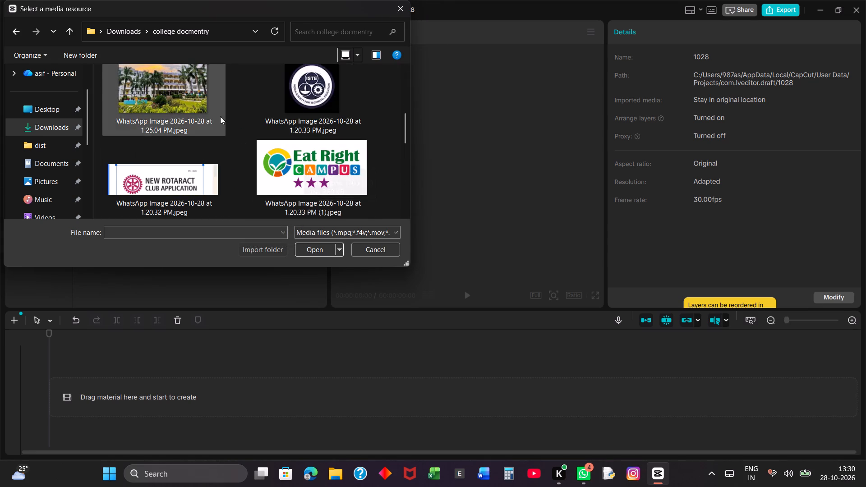
{"action": "scroll", "coordinate": [312, 203], "scroll_direction": "down", "scroll_amount": 1}
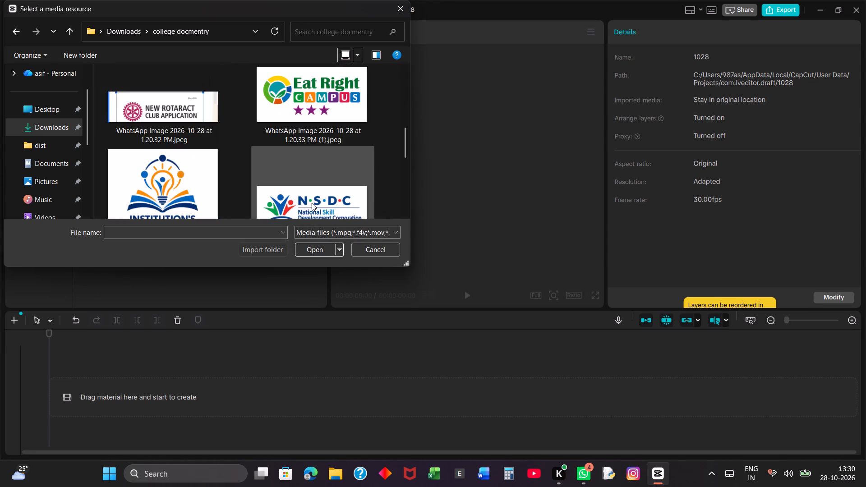
{"action": "scroll", "coordinate": [312, 203], "scroll_direction": "down", "scroll_amount": 1}
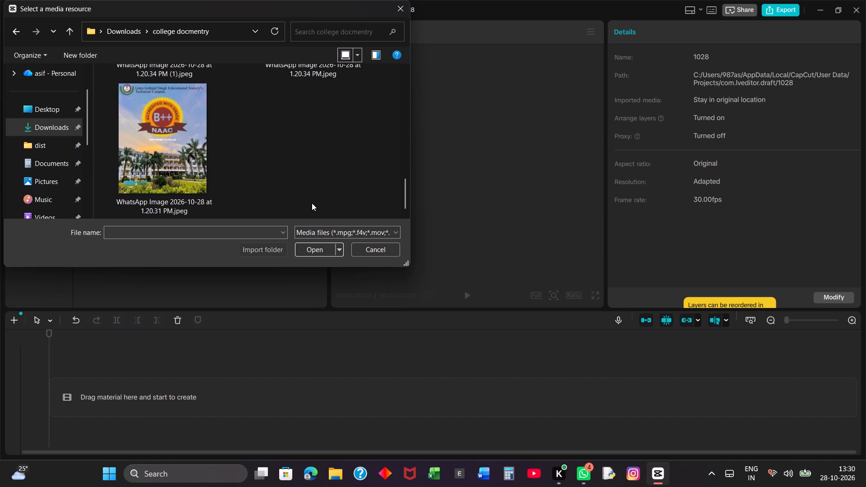
{"action": "scroll", "coordinate": [312, 203], "scroll_direction": "down", "scroll_amount": 1}
{"action": "left_click", "coordinate": [402, 7]}
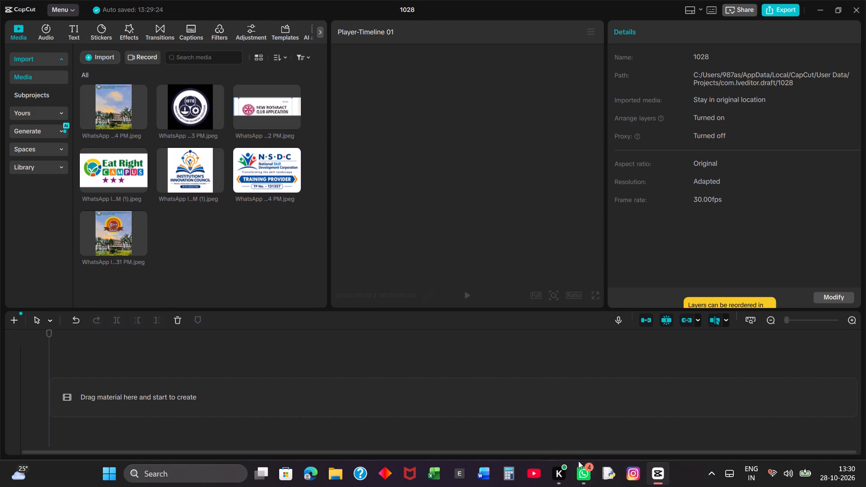
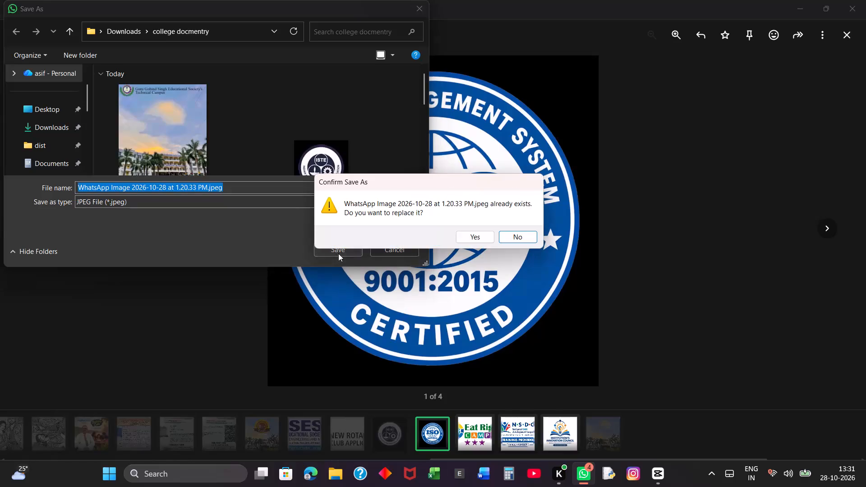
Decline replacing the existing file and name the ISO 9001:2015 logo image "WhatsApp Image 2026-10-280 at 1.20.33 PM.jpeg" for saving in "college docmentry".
{"action": "left_click", "coordinate": [507, 234]}
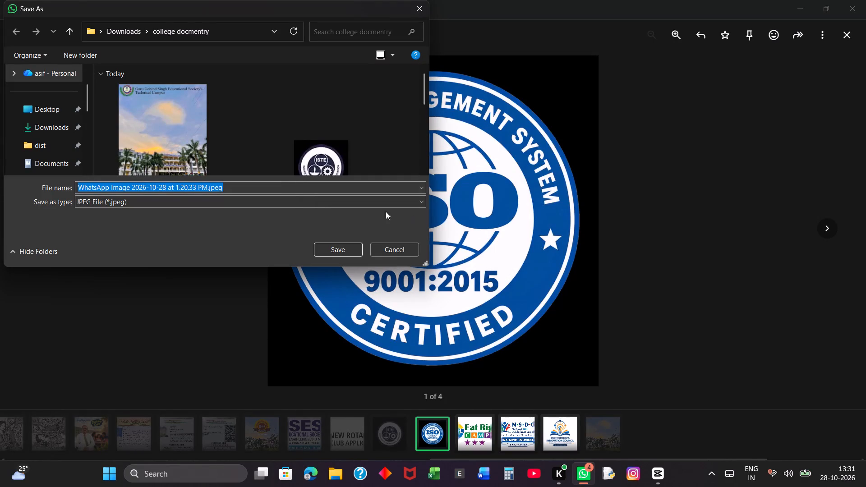
{"action": "left_click", "coordinate": [161, 193]}
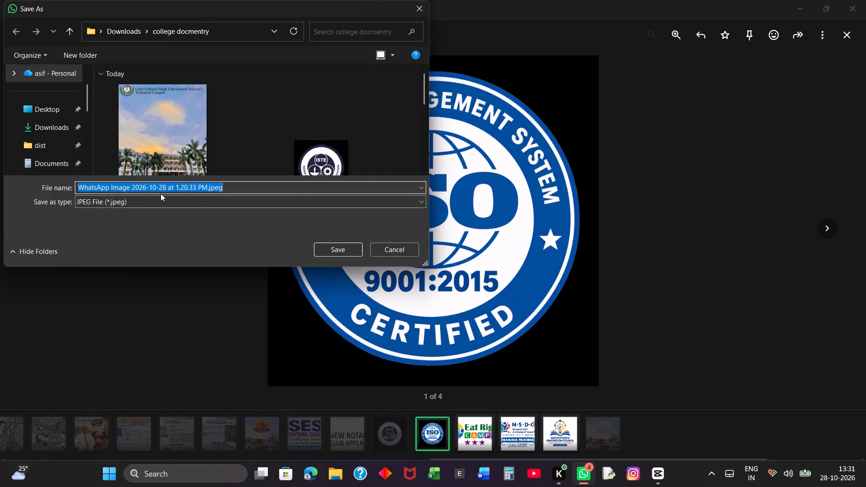
{"action": "left_click", "coordinate": [161, 182]}
{"action": "left_click", "coordinate": [165, 192]}
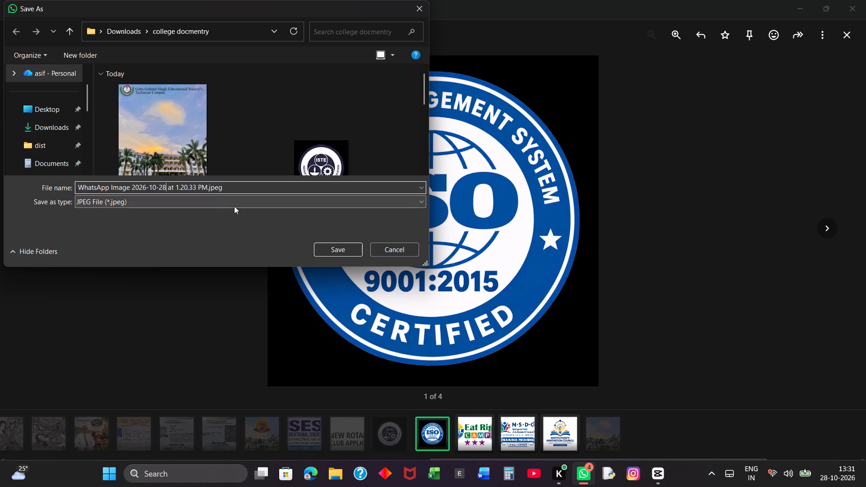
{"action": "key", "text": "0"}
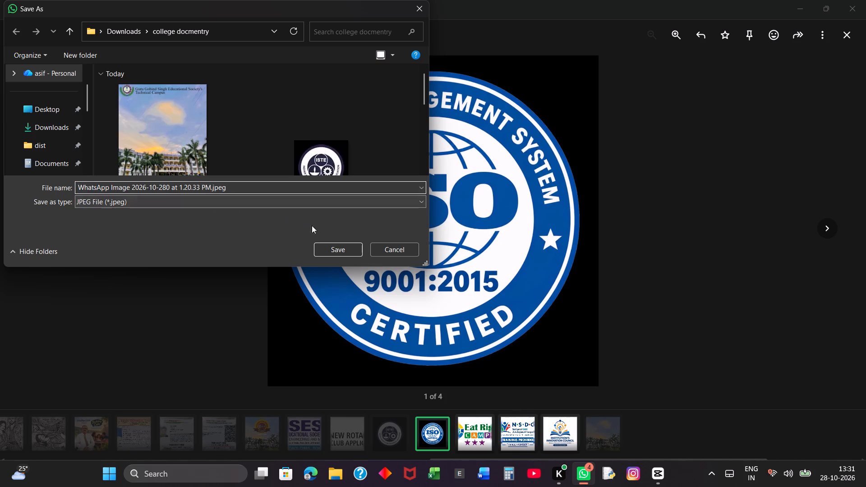
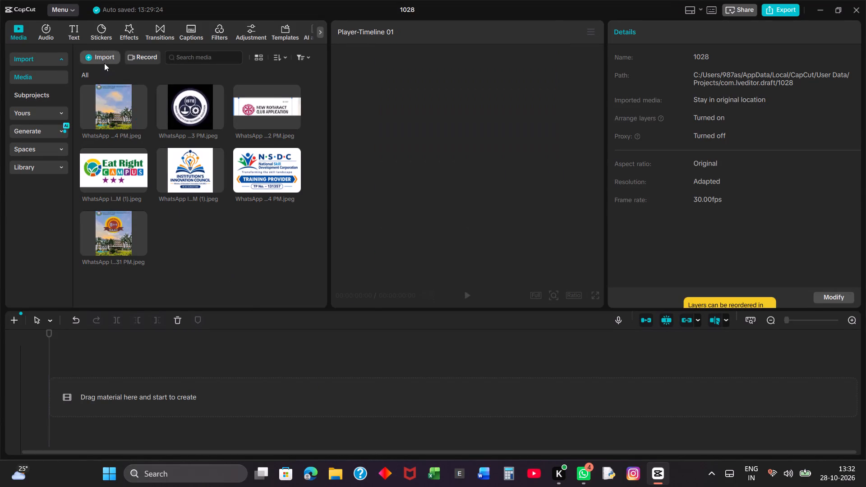
Switch to File Explorer, open the "college docmentry" folder in Downloads, and show its images as large thumbnails.
{"action": "left_click", "coordinate": [328, 470]}
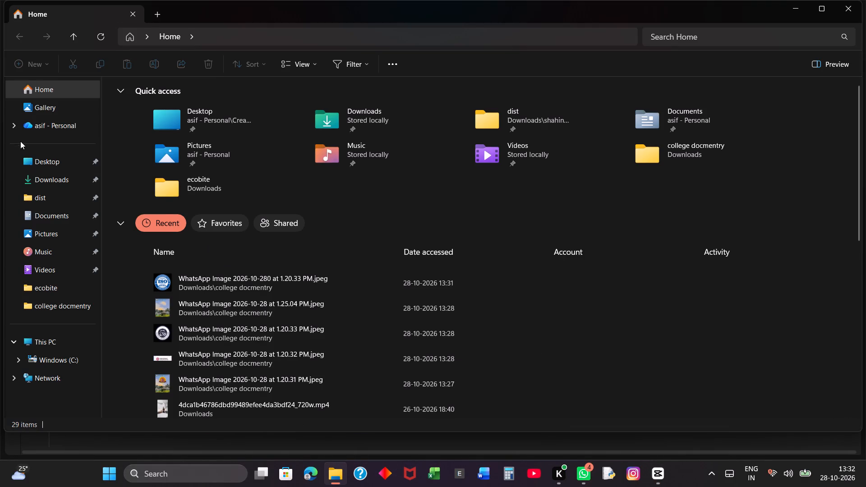
{"action": "left_click", "coordinate": [53, 183]}
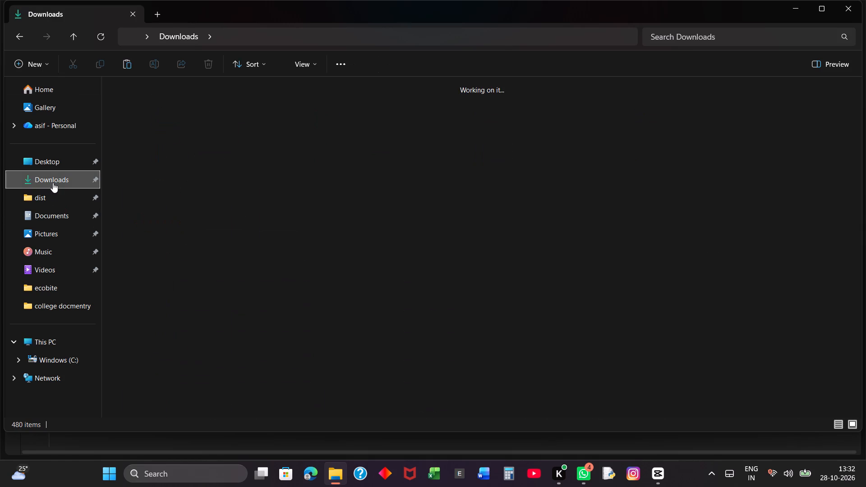
{"action": "double_click", "coordinate": [142, 141]}
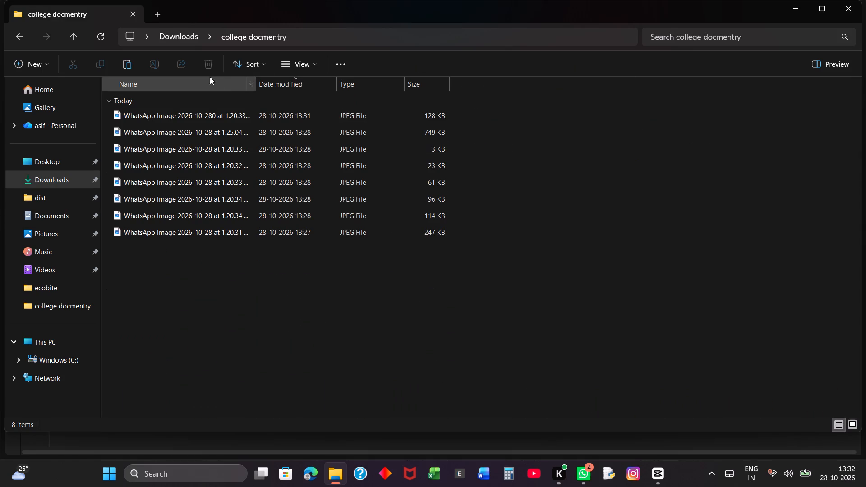
{"action": "left_click", "coordinate": [848, 421]}
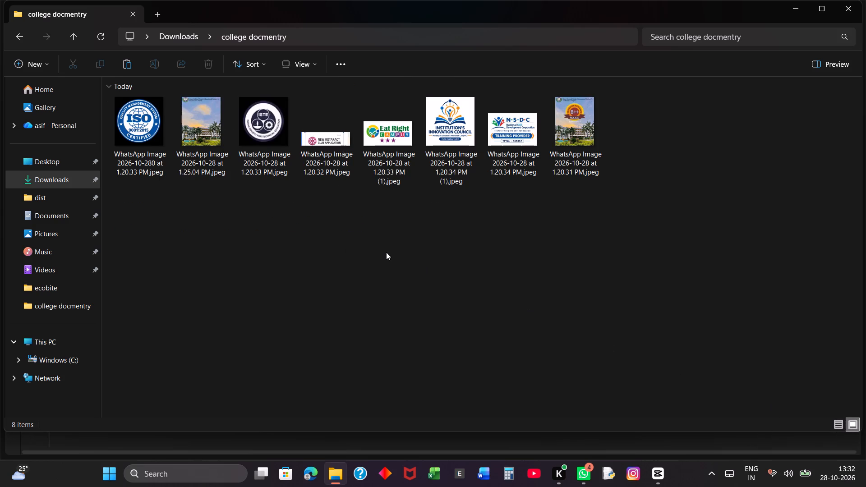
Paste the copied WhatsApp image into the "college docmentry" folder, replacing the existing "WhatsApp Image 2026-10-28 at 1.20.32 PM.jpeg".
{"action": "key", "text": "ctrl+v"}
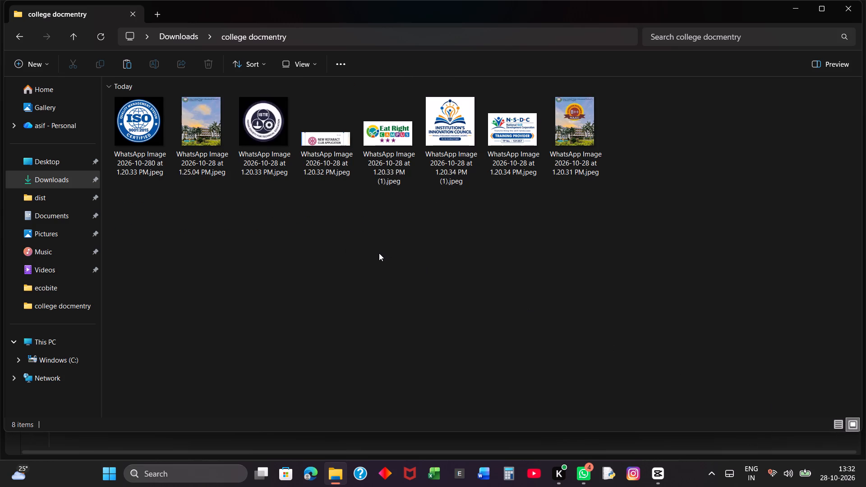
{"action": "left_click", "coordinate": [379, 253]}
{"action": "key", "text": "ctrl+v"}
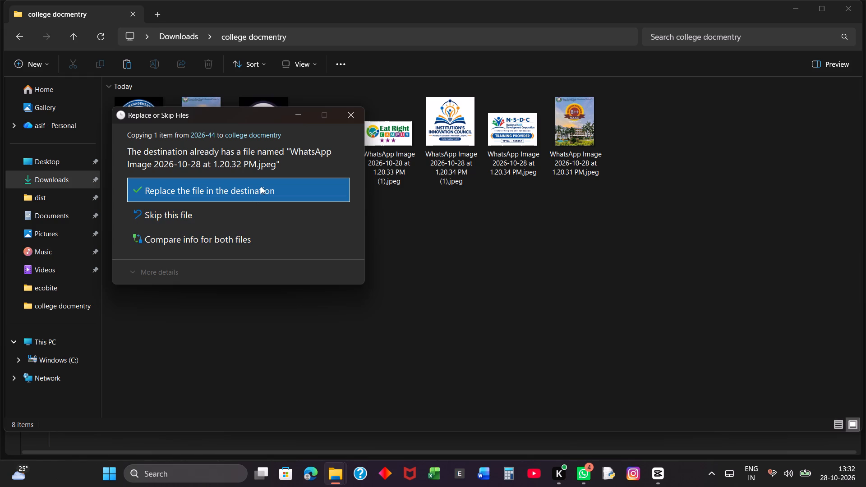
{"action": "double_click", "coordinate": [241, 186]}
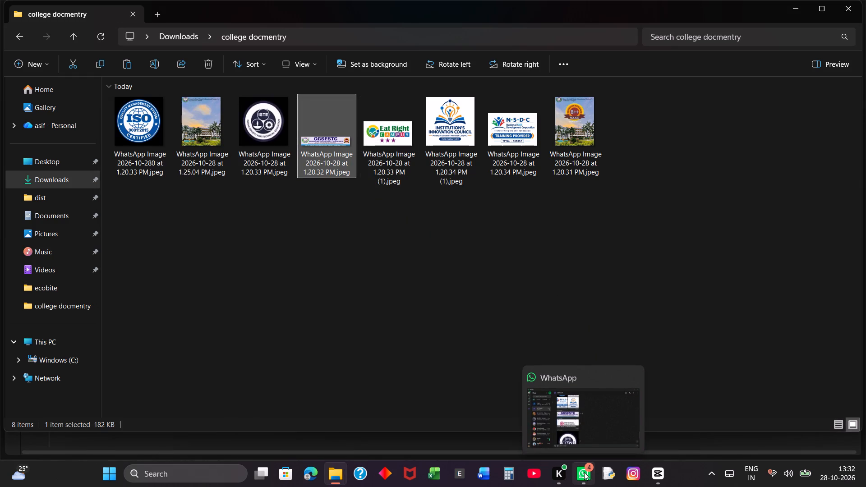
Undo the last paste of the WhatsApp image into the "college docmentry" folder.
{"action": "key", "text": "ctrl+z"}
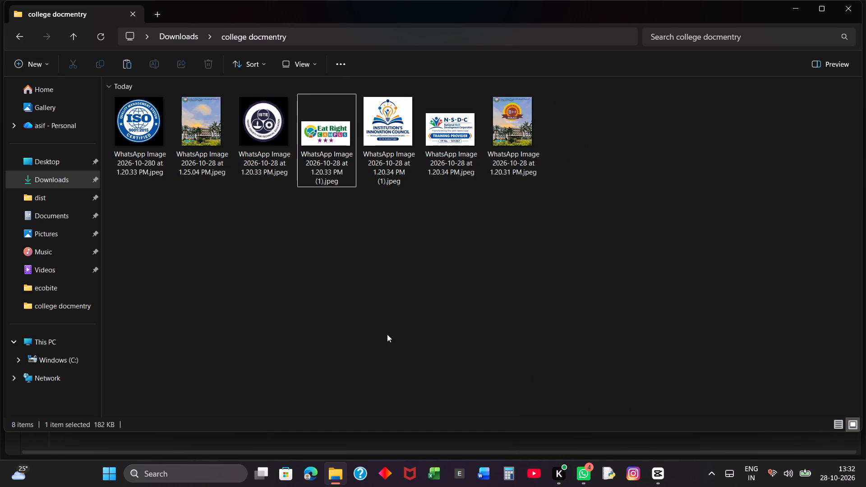
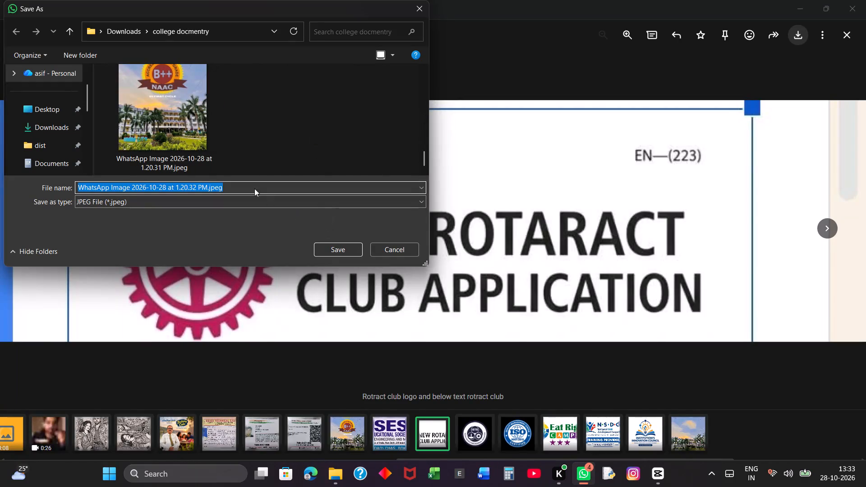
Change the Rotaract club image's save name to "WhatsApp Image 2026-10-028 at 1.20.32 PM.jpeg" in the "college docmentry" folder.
{"action": "left_click", "coordinate": [158, 184]}
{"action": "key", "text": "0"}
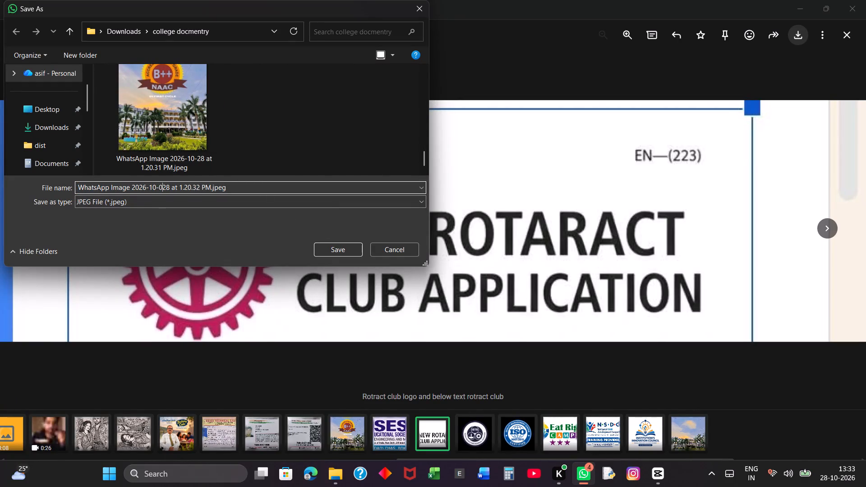
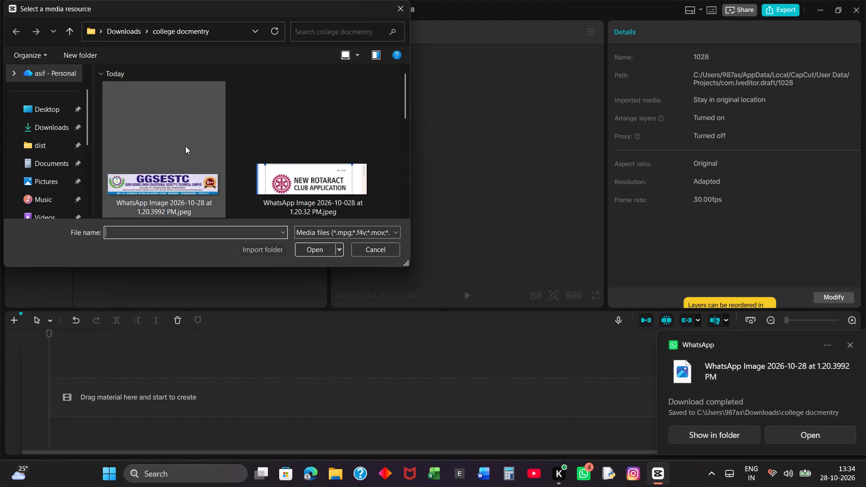
{"action": "left_click", "coordinate": [360, 54]}
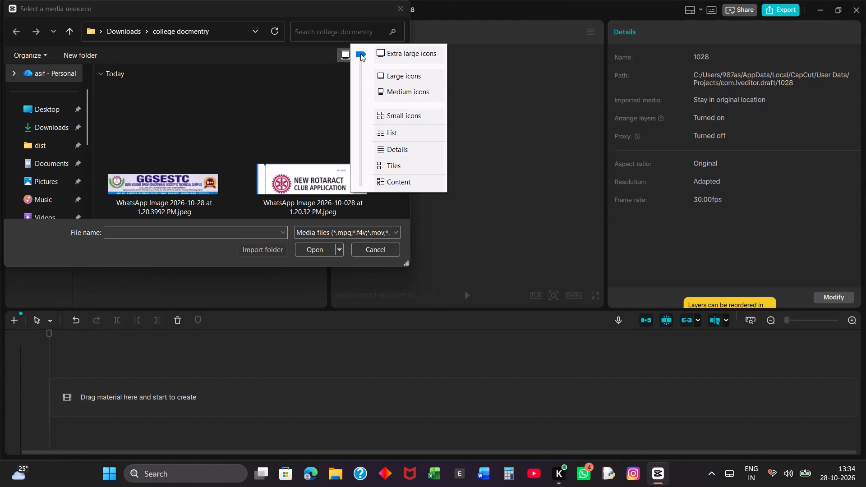
{"action": "left_click", "coordinate": [391, 135]}
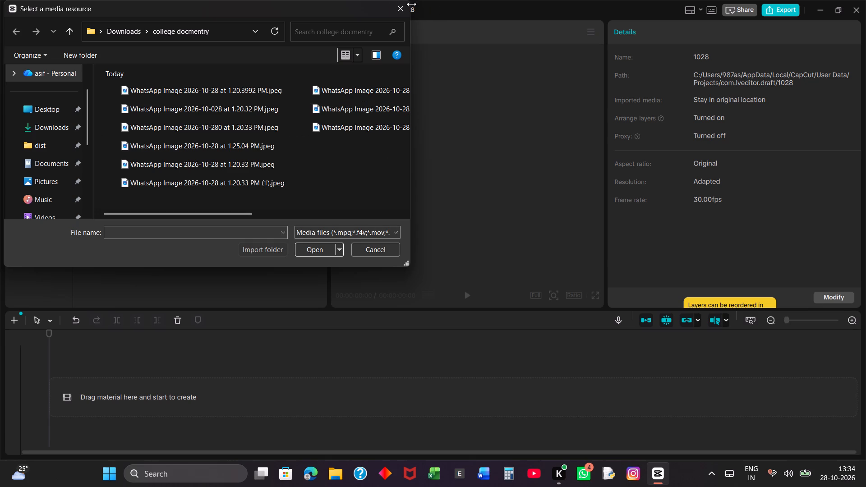
Leave the file selection without importing and delete the first campus building image from the project's imported media.
{"action": "left_click", "coordinate": [400, 5]}
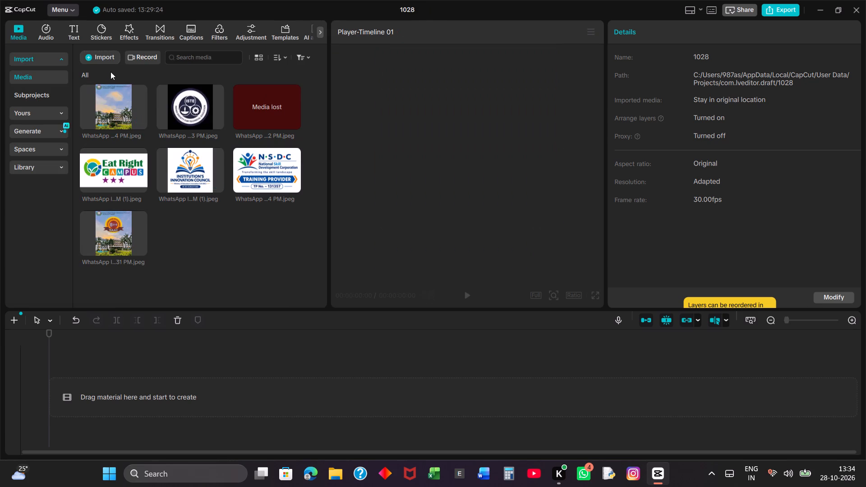
{"action": "left_click_drag", "start_coordinate": [111, 73], "coordinate": [131, 218]}
{"action": "left_click_drag", "start_coordinate": [131, 218], "coordinate": [120, 99]}
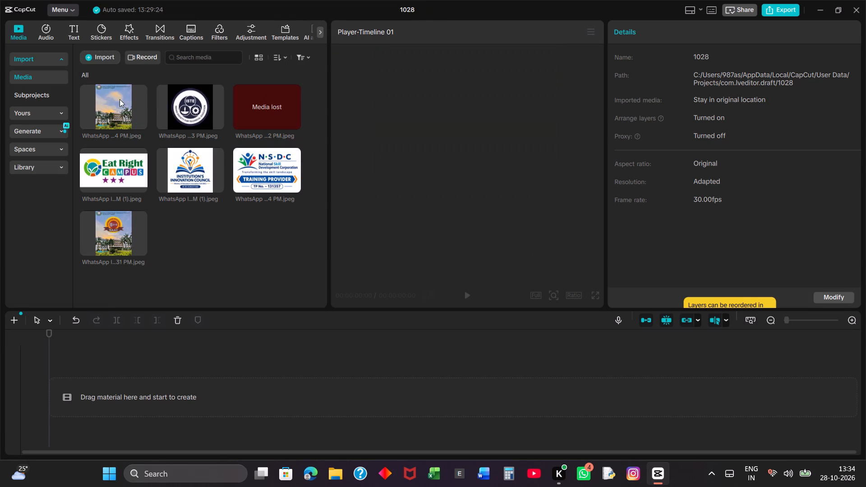
{"action": "left_click", "coordinate": [120, 99]}
{"action": "key", "text": "Delete"}
Delete all the remaining images, including the lost media item, one by one until the project's imported media is empty.
{"action": "key", "text": "Delete"}
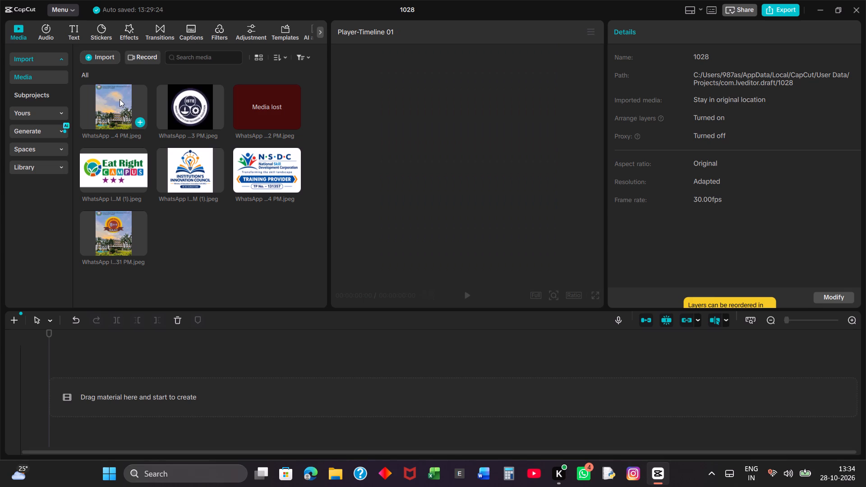
{"action": "left_click", "coordinate": [122, 105]}
{"action": "key", "text": "Delete"}
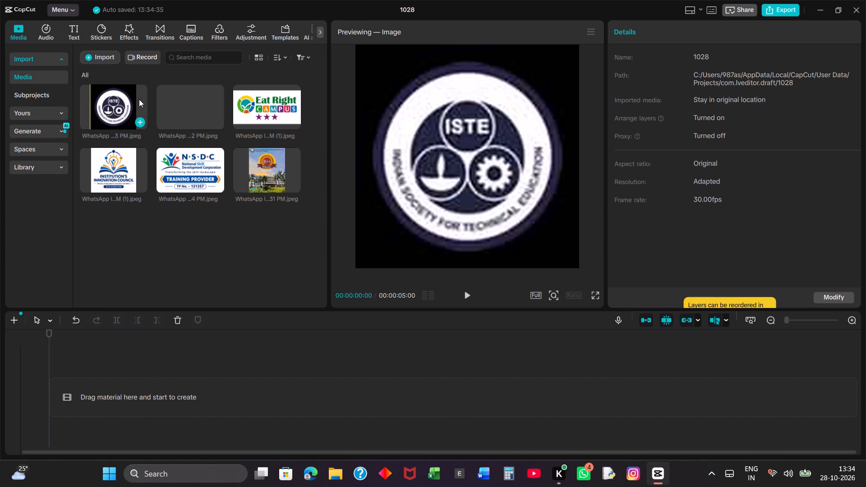
{"action": "left_click", "coordinate": [121, 106]}
{"action": "key", "text": "Delete"}
{"action": "left_click", "coordinate": [128, 106]}
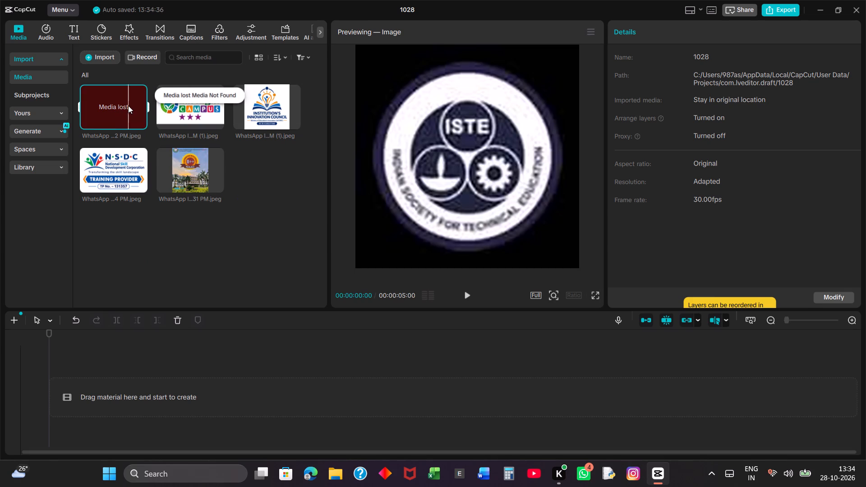
{"action": "key", "text": "Delete"}
{"action": "left_click", "coordinate": [129, 106]}
{"action": "key", "text": "Delete"}
{"action": "left_click", "coordinate": [131, 105]}
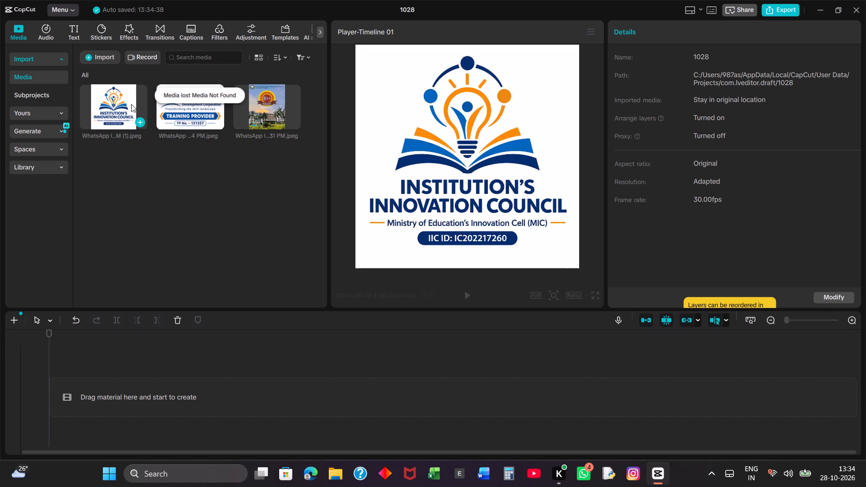
{"action": "key", "text": "Delete"}
{"action": "left_click", "coordinate": [134, 105]}
{"action": "key", "text": "Delete"}
{"action": "left_click", "coordinate": [134, 105]}
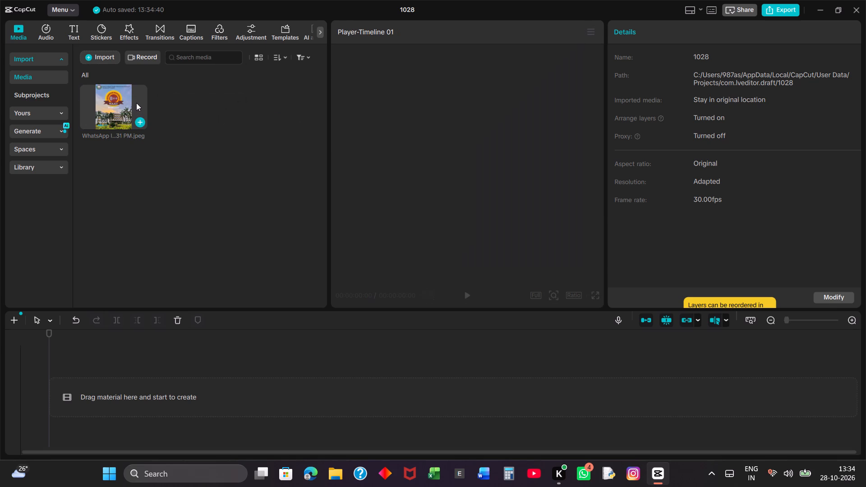
{"action": "left_click", "coordinate": [136, 103]}
{"action": "key", "text": "Delete"}
Import all the WhatsApp JPEG images from the "college docmentry" folder into the emptied project.
{"action": "left_click", "coordinate": [101, 101]}
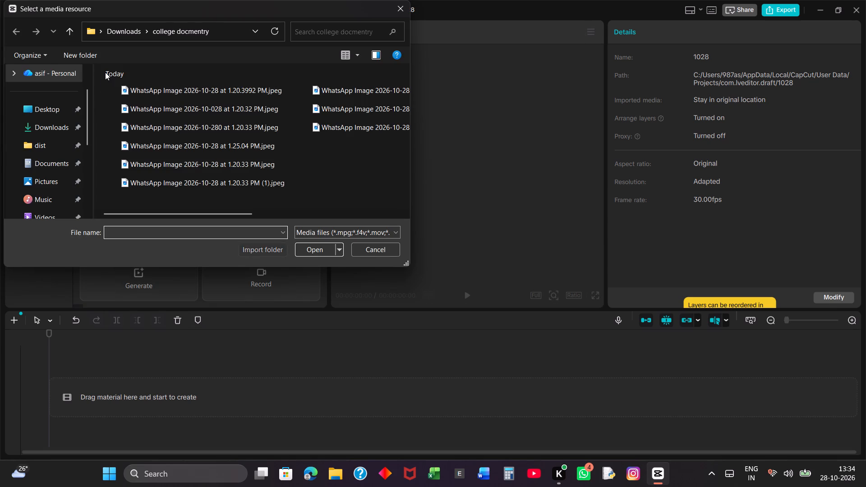
{"action": "left_click_drag", "start_coordinate": [100, 69], "coordinate": [347, 180]}
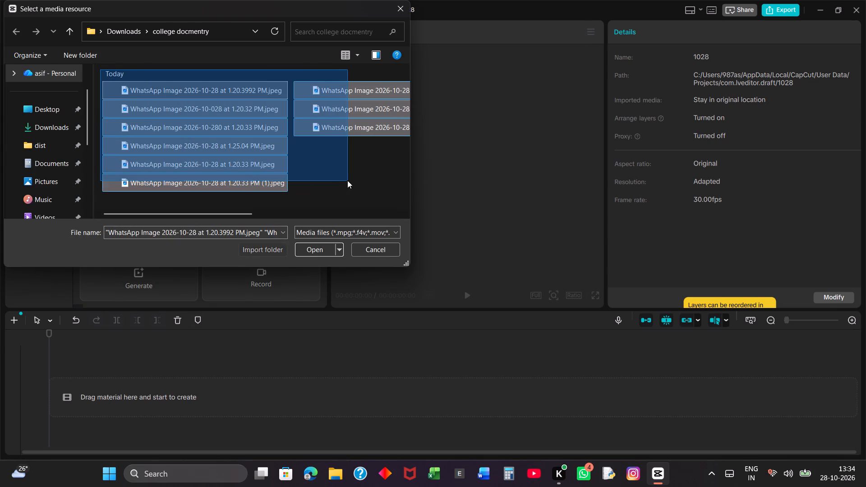
{"action": "left_click_drag", "start_coordinate": [347, 180], "coordinate": [366, 200]}
{"action": "left_click", "coordinate": [318, 248]}
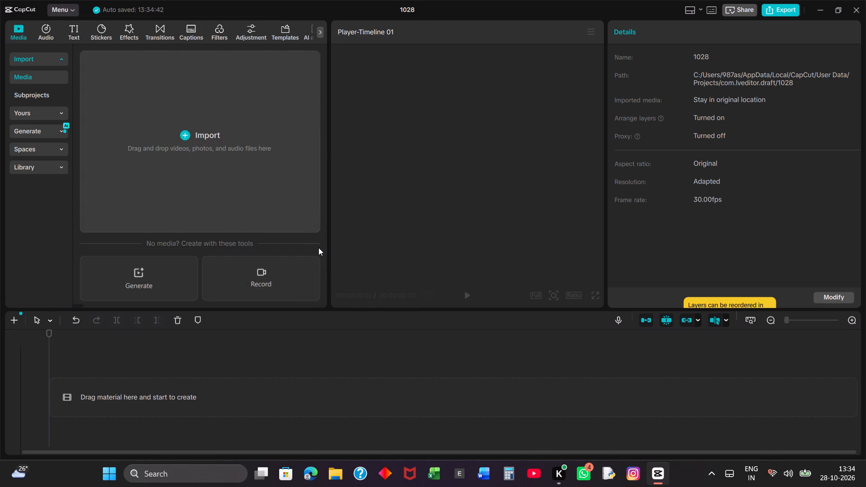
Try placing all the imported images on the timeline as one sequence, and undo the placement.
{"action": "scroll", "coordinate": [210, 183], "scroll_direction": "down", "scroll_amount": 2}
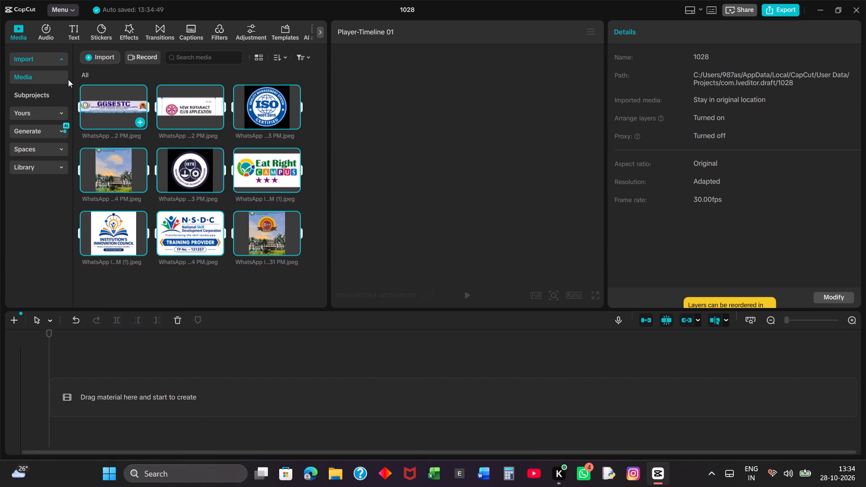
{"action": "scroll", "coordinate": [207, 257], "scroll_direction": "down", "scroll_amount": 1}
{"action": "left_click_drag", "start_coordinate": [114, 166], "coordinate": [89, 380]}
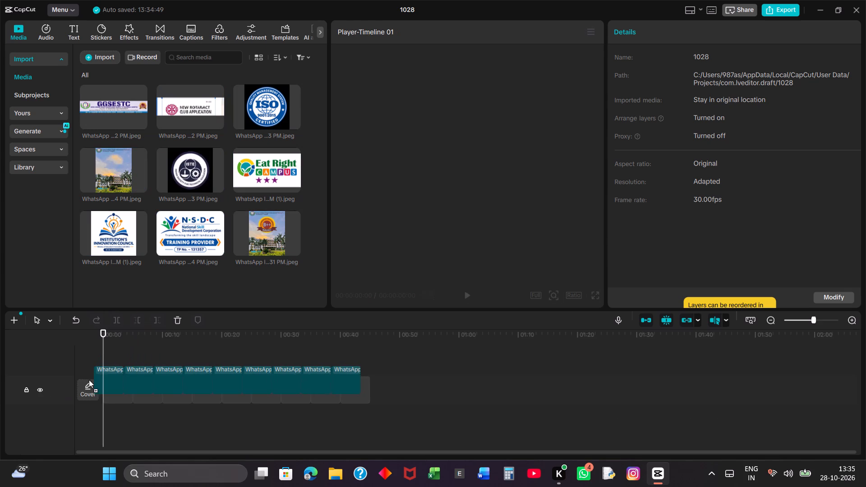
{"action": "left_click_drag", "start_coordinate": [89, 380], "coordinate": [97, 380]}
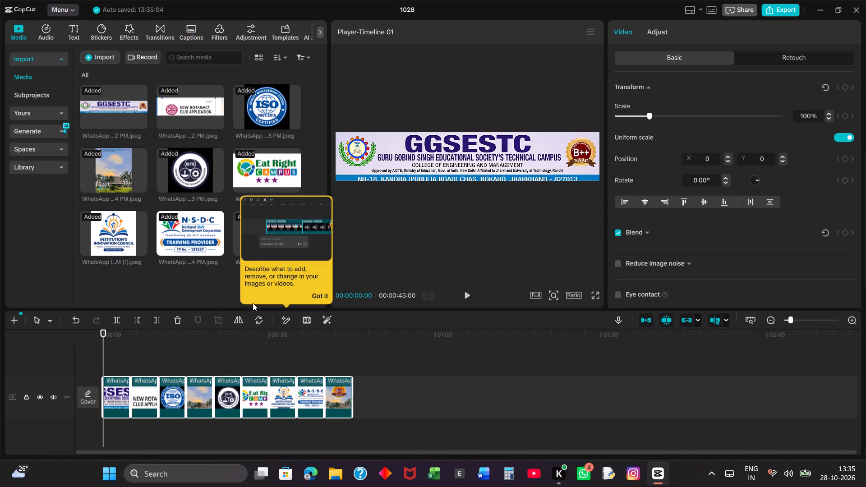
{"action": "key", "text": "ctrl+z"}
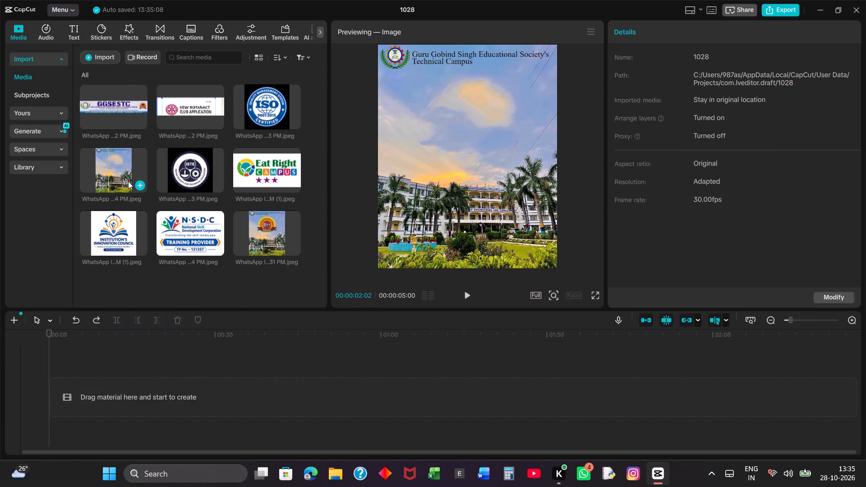
Add the campus building image without the emblem to the timeline and play part of the clip.
{"action": "left_click", "coordinate": [140, 184]}
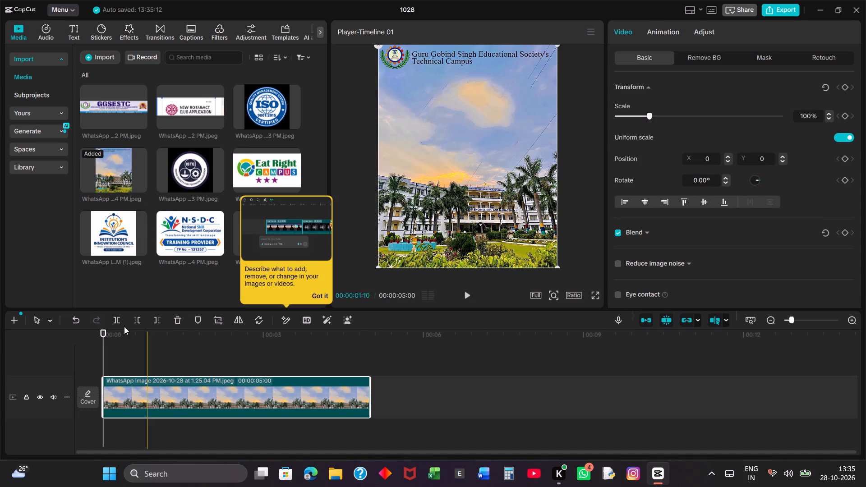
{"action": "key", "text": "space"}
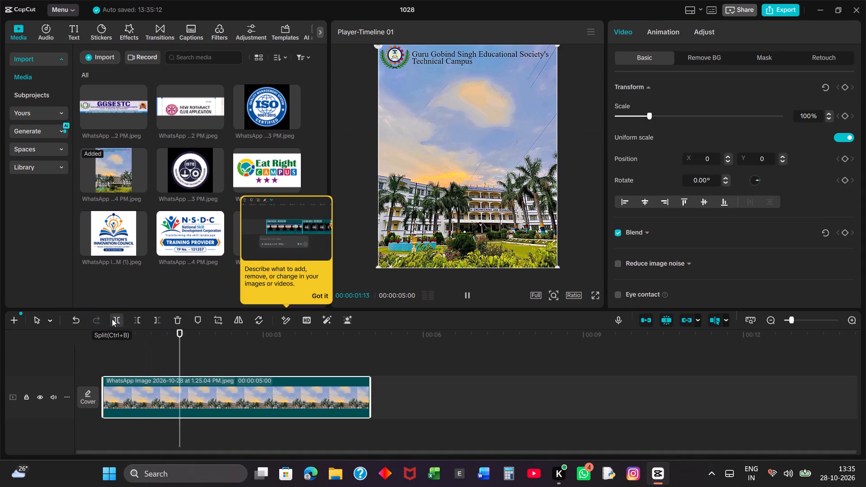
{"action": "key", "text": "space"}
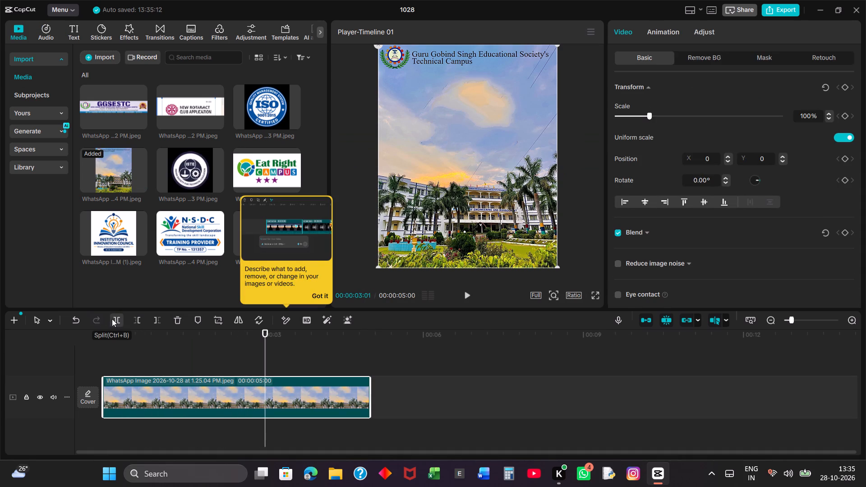
Overlay the GGSESTC banner on a track above the campus image from the timeline's start and position it along the picture's top edge.
{"action": "left_click_drag", "start_coordinate": [268, 343], "coordinate": [30, 356]}
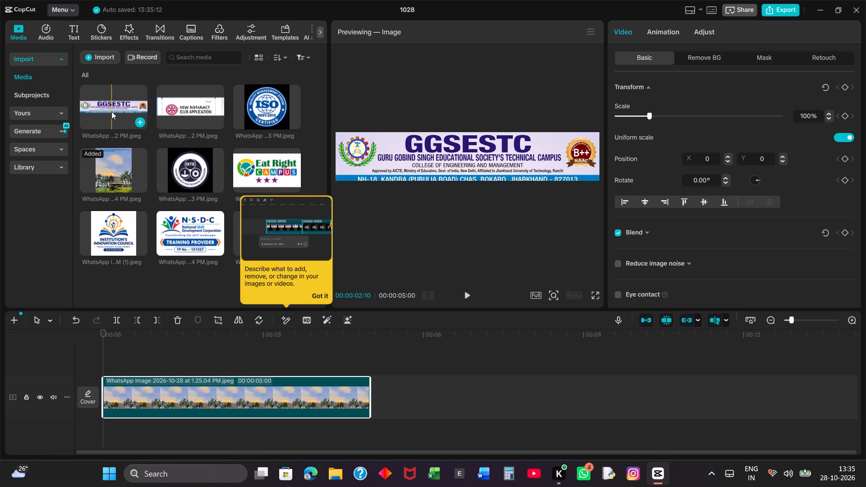
{"action": "left_click_drag", "start_coordinate": [111, 111], "coordinate": [110, 117]}
{"action": "left_click_drag", "start_coordinate": [110, 117], "coordinate": [106, 358]}
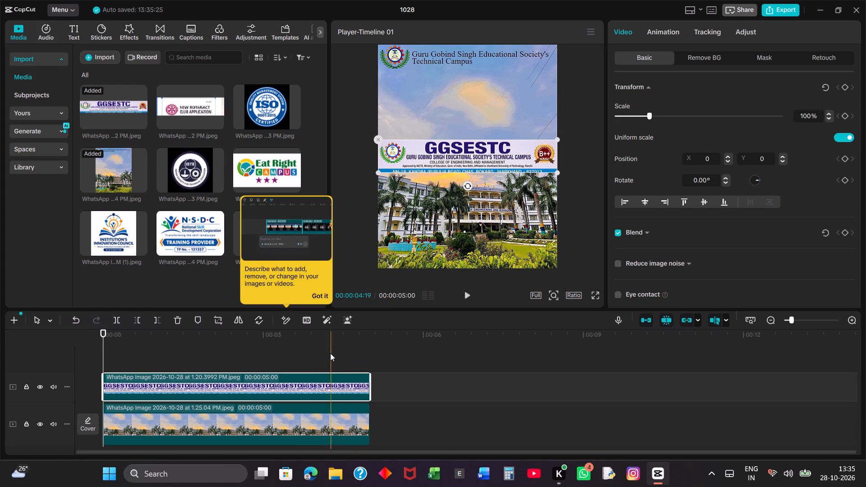
{"action": "left_click_drag", "start_coordinate": [487, 157], "coordinate": [485, 68]}
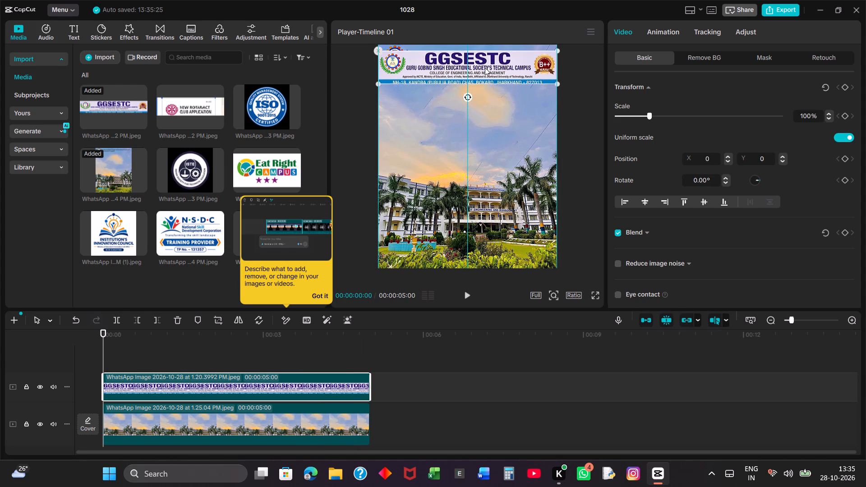
Move the GGSESTC banner up to the top edge of the campus image, at about X 0, Y 1635, and dismiss the editing tip.
{"action": "left_click_drag", "start_coordinate": [485, 68], "coordinate": [485, 61]}
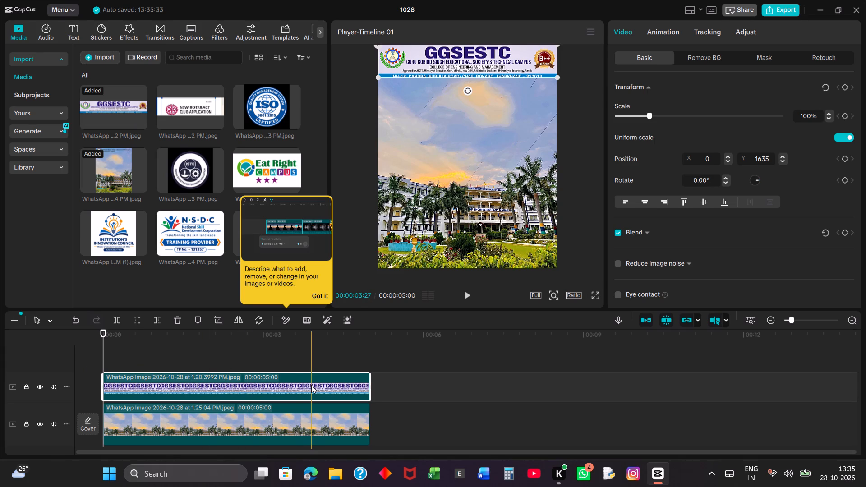
{"action": "left_click", "coordinate": [316, 298]}
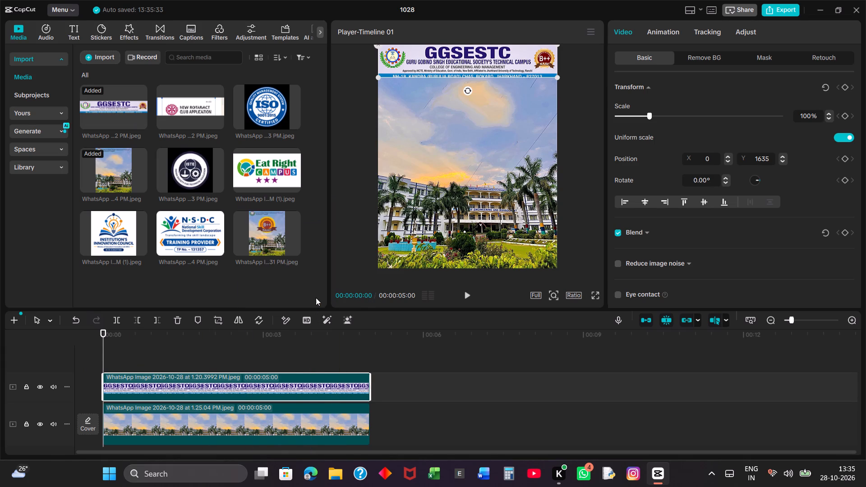
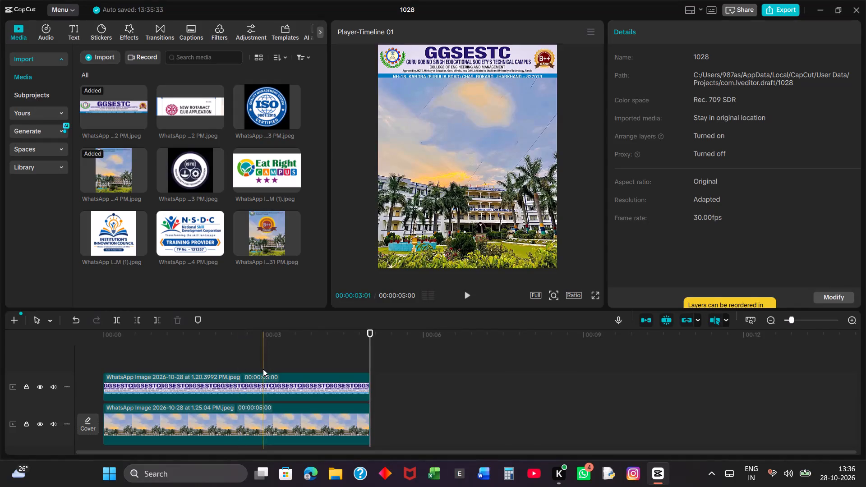
Crop the blue address strip off the bottom of the GGSESTC banner clip.
{"action": "left_click", "coordinate": [253, 395]}
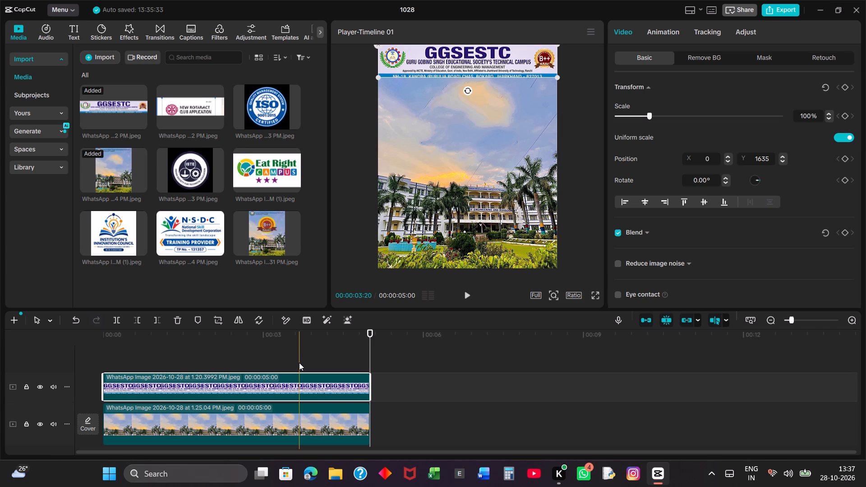
{"action": "left_click", "coordinate": [235, 384]}
{"action": "left_click", "coordinate": [220, 317]}
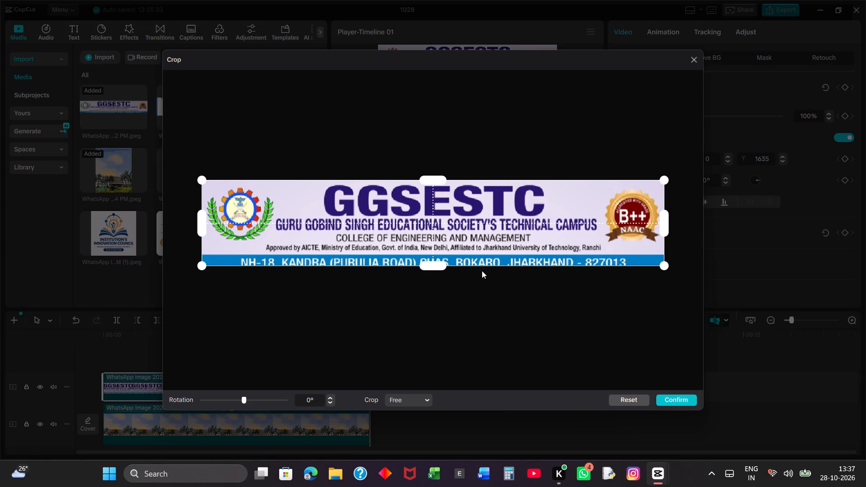
{"action": "left_click_drag", "start_coordinate": [442, 263], "coordinate": [444, 251]}
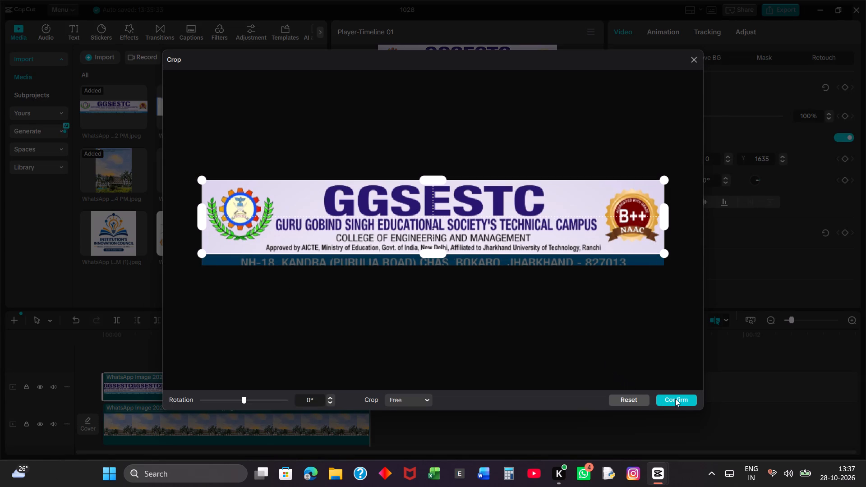
{"action": "left_click", "coordinate": [675, 399]}
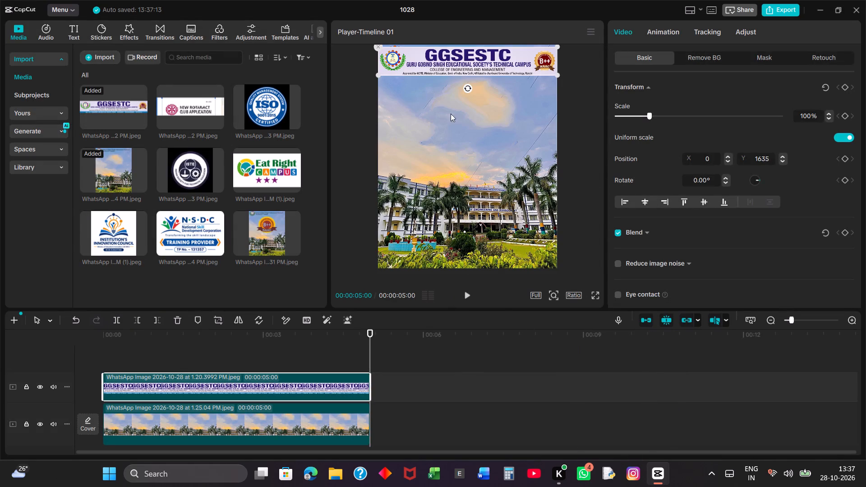
Move the cropped banner up to the top edge of the campus image, at X 0, Y 1676.
{"action": "left_click", "coordinate": [448, 61]}
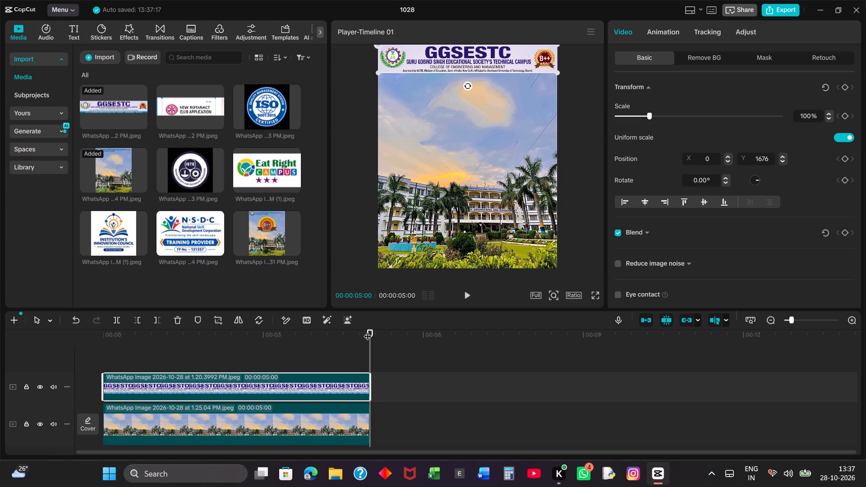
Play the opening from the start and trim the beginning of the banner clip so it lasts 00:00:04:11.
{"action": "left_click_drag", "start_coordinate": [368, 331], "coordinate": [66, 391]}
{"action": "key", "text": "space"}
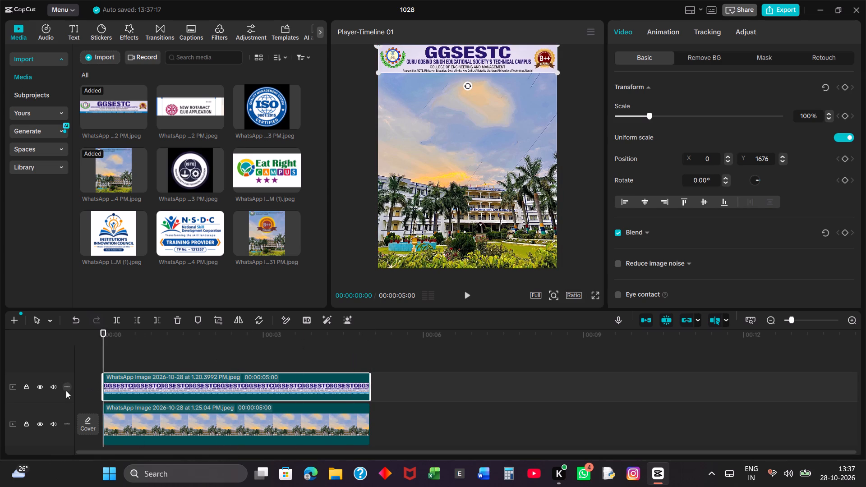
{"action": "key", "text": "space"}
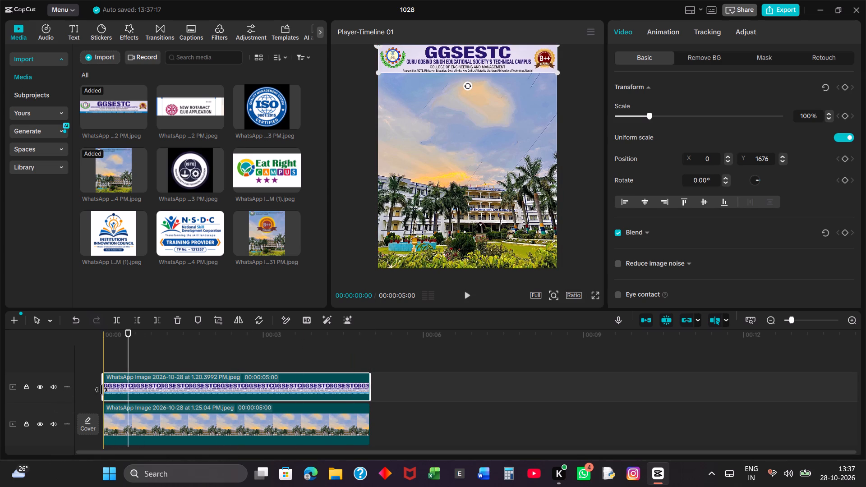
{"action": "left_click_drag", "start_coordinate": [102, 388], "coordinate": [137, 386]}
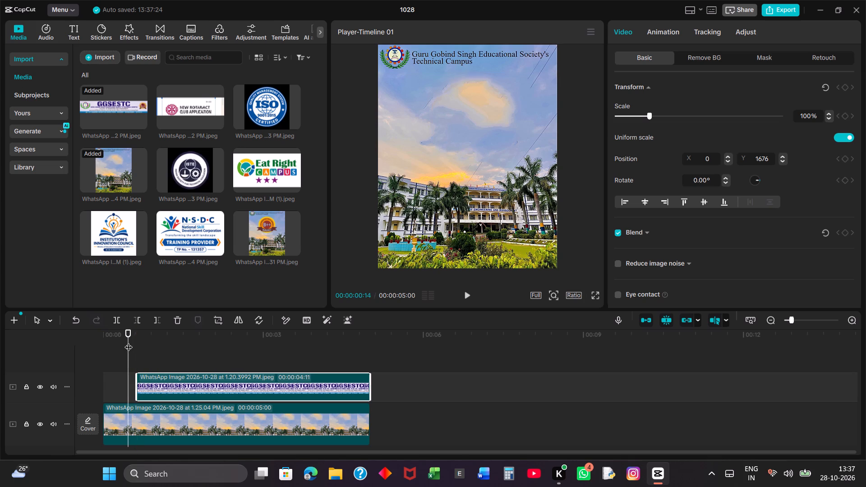
Play the opening from the start to check when the banner appears, and view the frame in full screen.
{"action": "left_click_drag", "start_coordinate": [129, 341], "coordinate": [3, 307]}
{"action": "key", "text": "space"}
{"action": "key", "text": "space"}
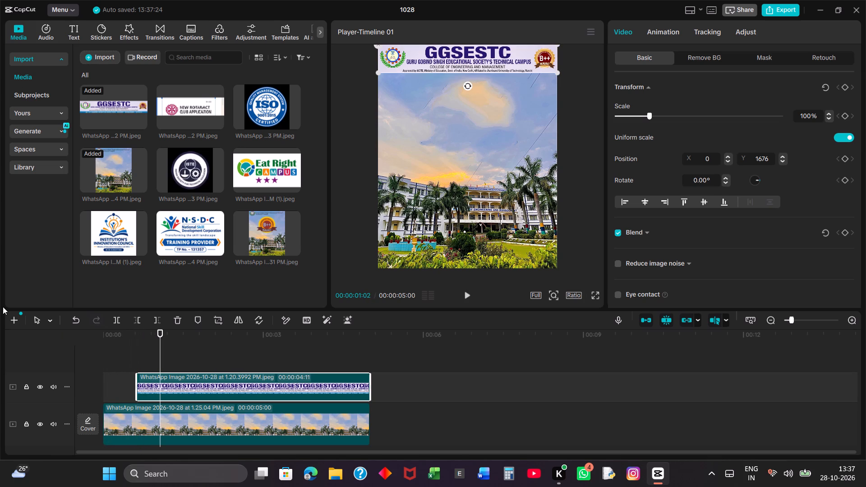
{"action": "left_click", "coordinate": [592, 294]}
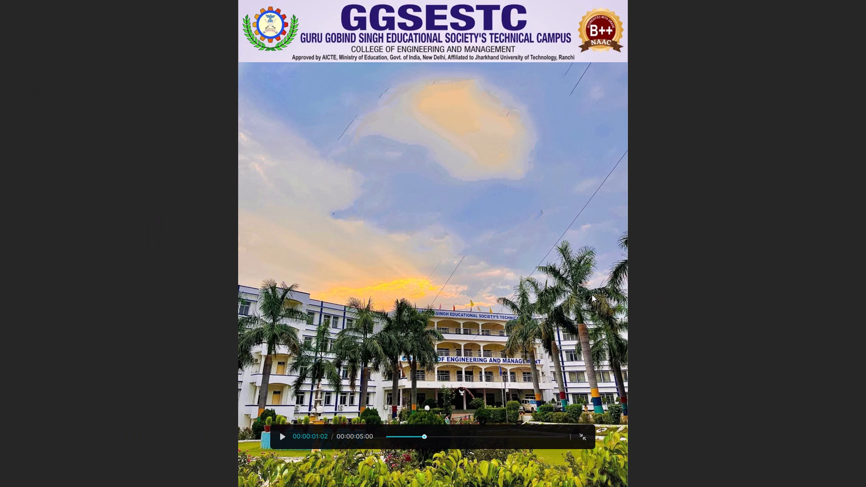
{"action": "key", "text": "Escape"}
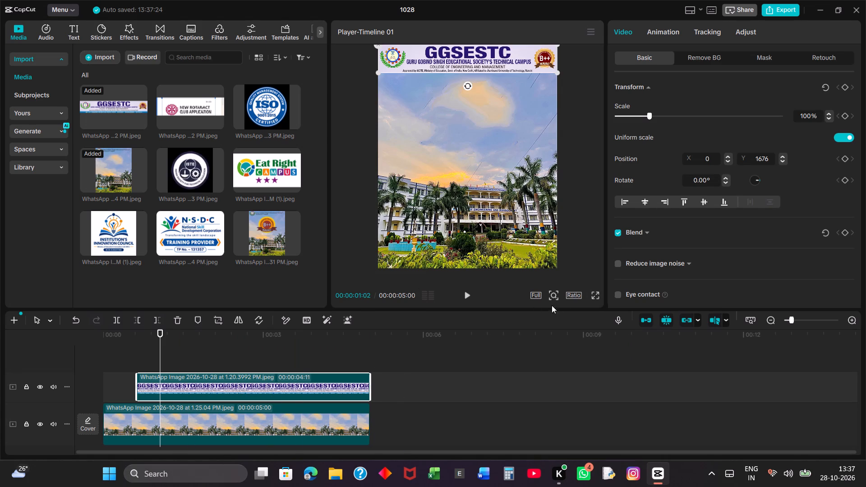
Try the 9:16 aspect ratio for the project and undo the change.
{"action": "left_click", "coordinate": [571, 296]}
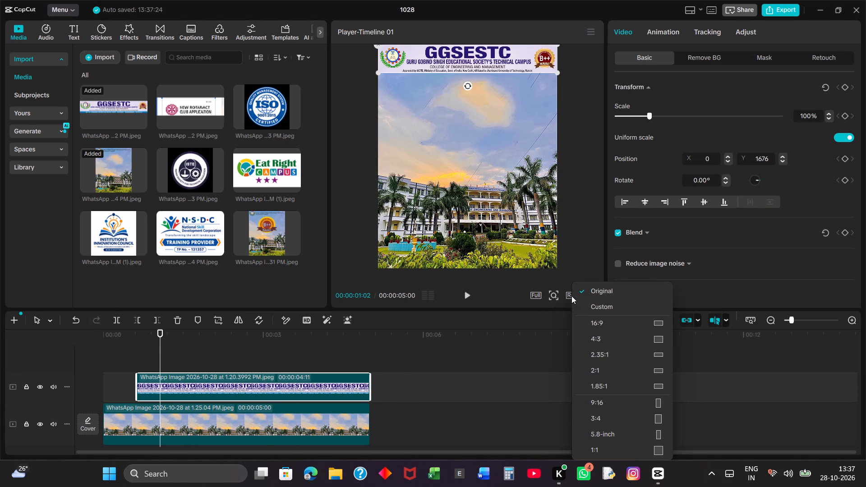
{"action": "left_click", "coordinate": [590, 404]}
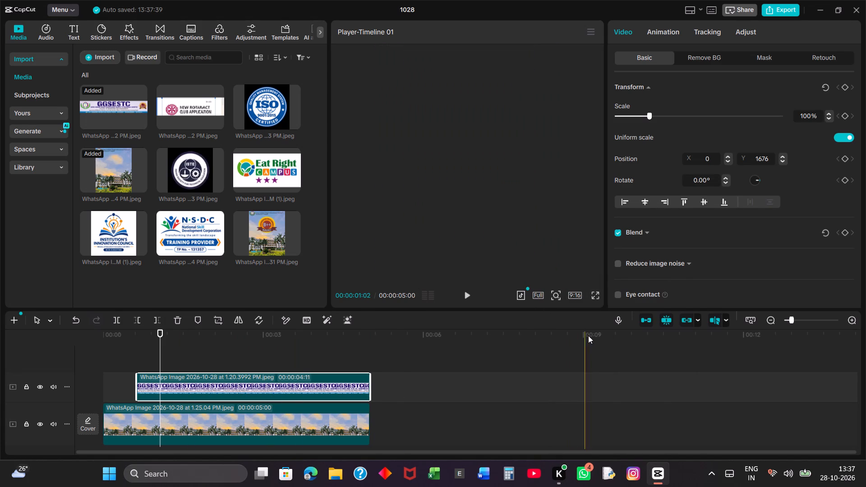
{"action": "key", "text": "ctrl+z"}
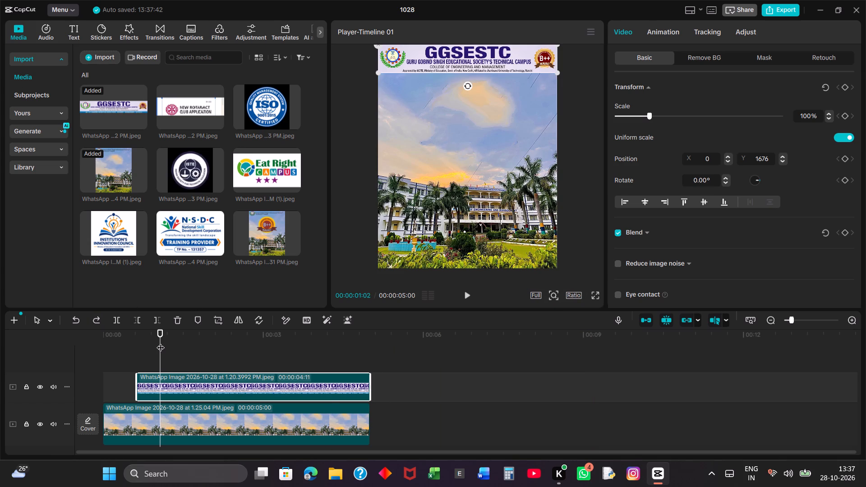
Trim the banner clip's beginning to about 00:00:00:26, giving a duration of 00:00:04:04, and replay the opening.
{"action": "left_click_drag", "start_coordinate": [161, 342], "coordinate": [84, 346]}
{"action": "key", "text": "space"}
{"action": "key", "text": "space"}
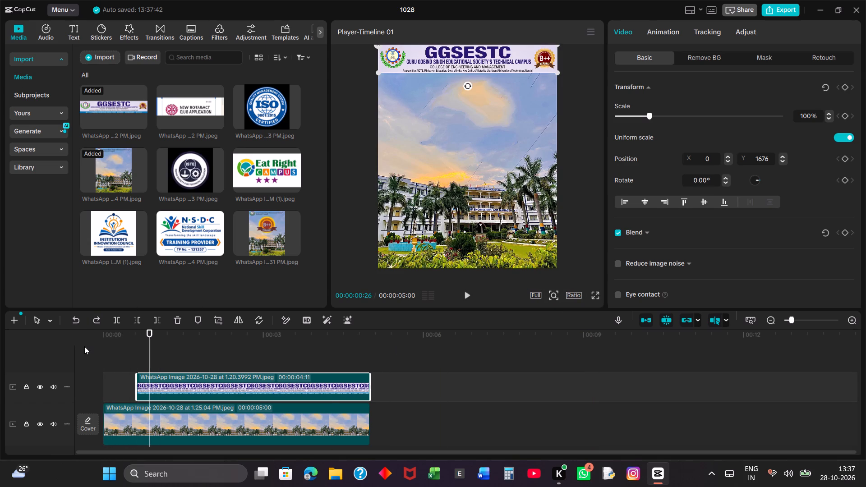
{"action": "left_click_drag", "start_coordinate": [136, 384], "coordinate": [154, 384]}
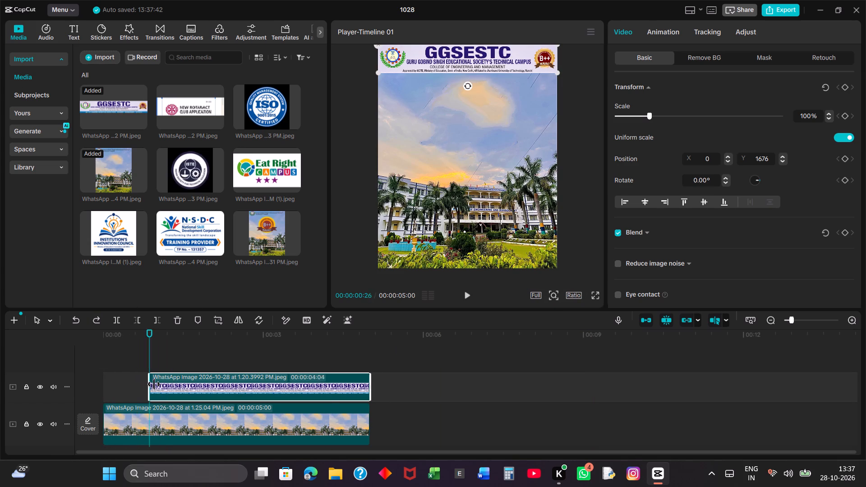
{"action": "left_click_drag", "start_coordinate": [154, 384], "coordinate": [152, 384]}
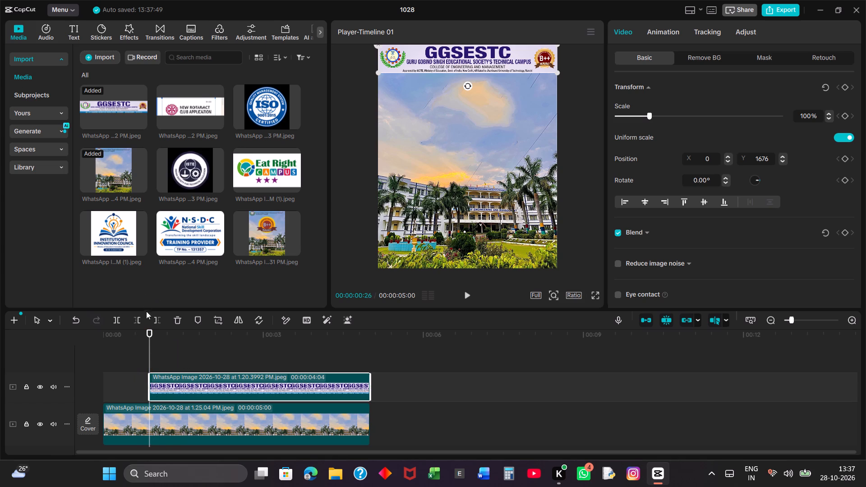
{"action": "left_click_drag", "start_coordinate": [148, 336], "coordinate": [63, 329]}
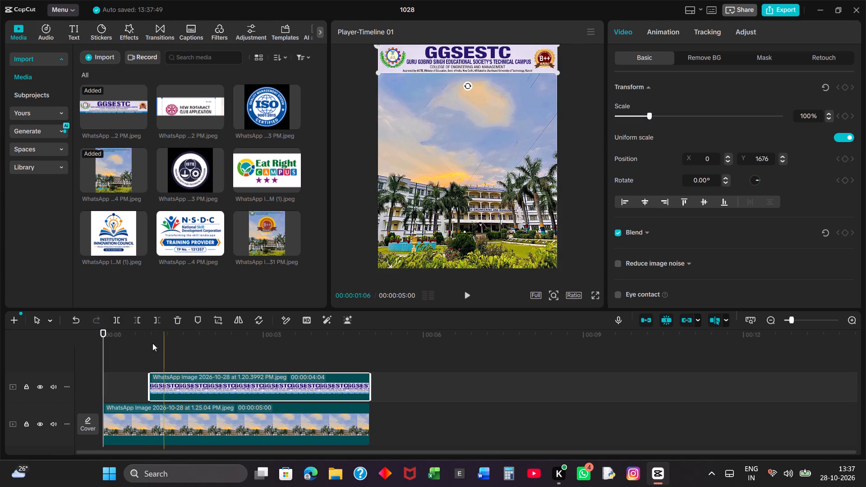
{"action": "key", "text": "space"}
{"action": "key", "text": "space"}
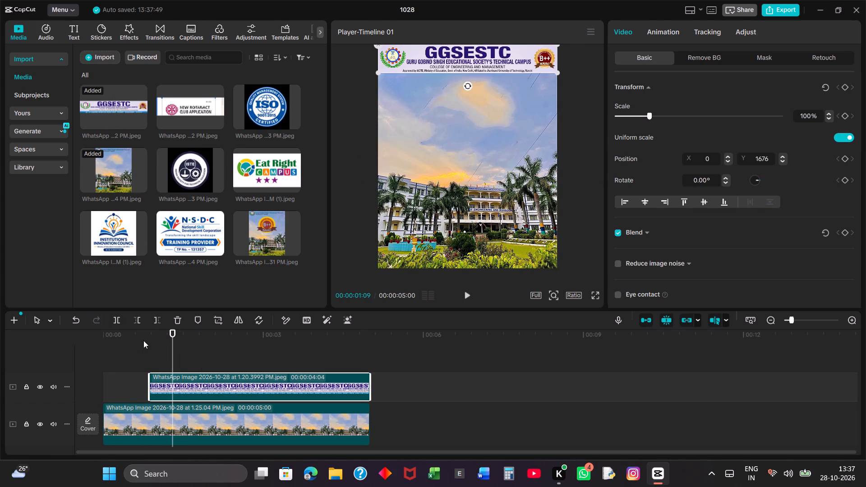
Extend the end of the campus image clip on the timeline to a duration of 00:00:43:06.
{"action": "left_click", "coordinate": [299, 432]}
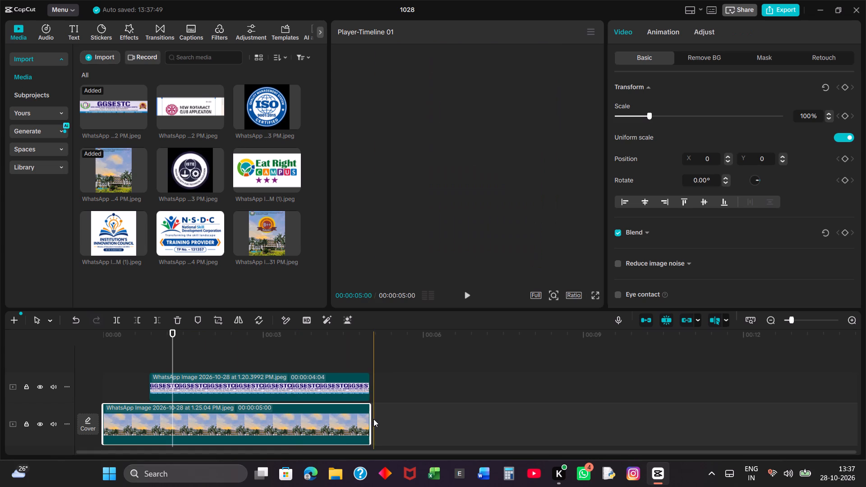
{"action": "left_click_drag", "start_coordinate": [371, 419], "coordinate": [650, 413]}
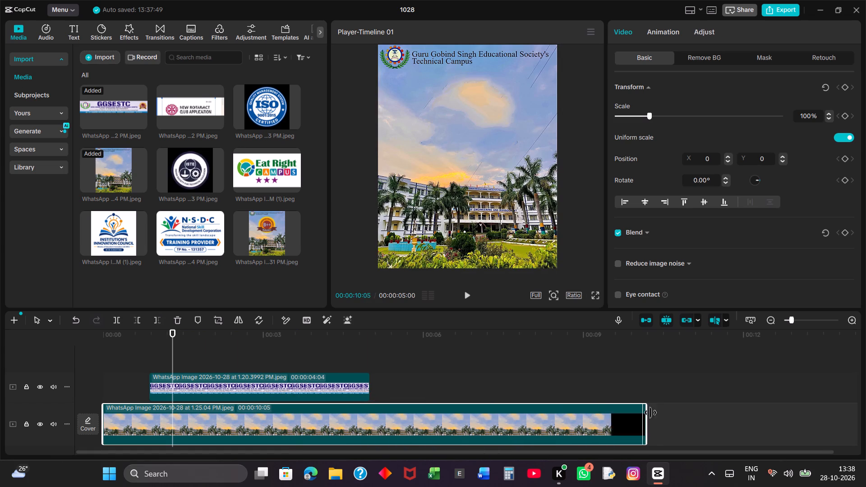
{"action": "left_click_drag", "start_coordinate": [650, 413], "coordinate": [731, 423]}
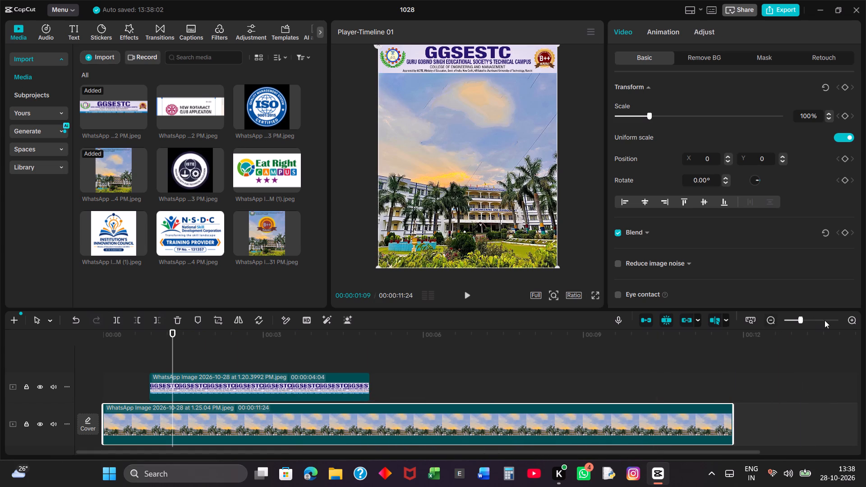
{"action": "left_click", "coordinate": [851, 320]}
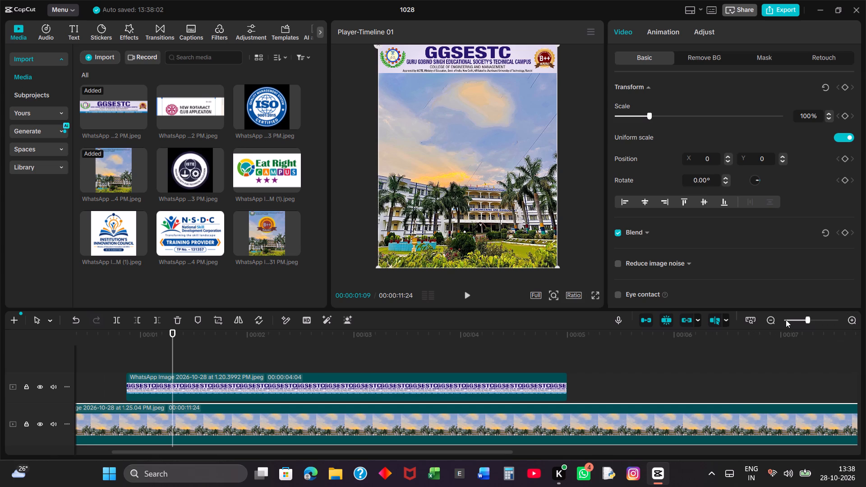
{"action": "double_click", "coordinate": [773, 320]}
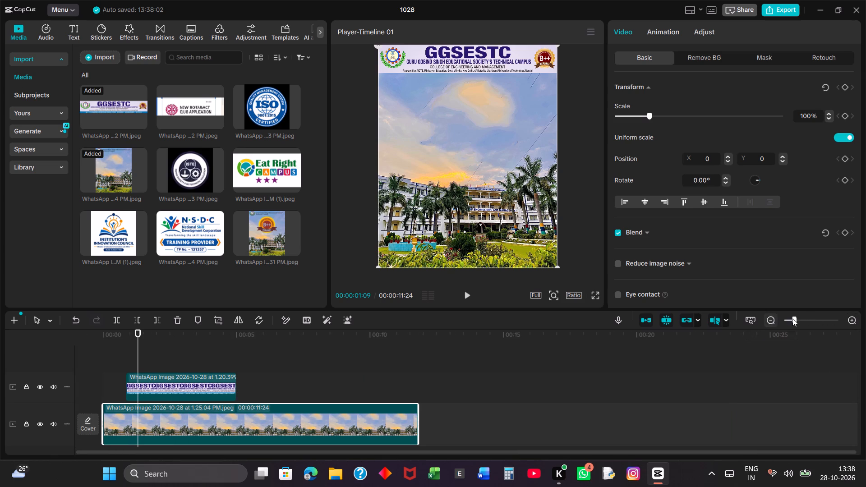
{"action": "left_click", "coordinate": [770, 321]}
{"action": "left_click", "coordinate": [770, 321]}
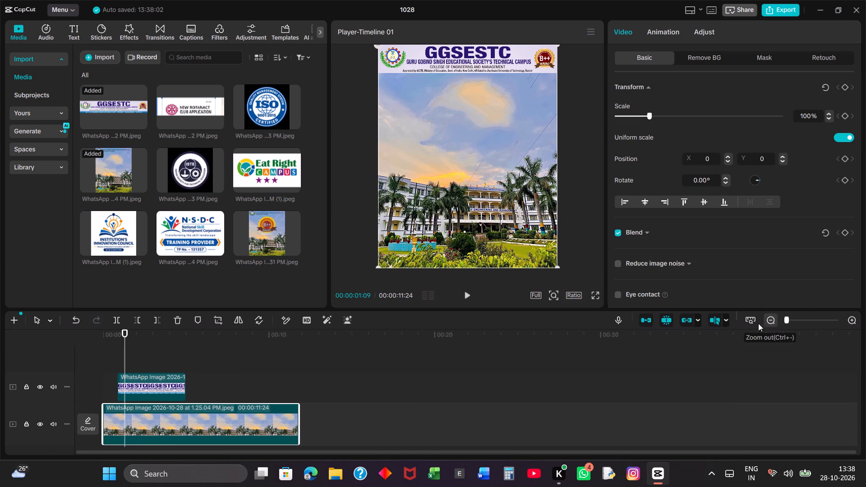
{"action": "left_click", "coordinate": [767, 324]}
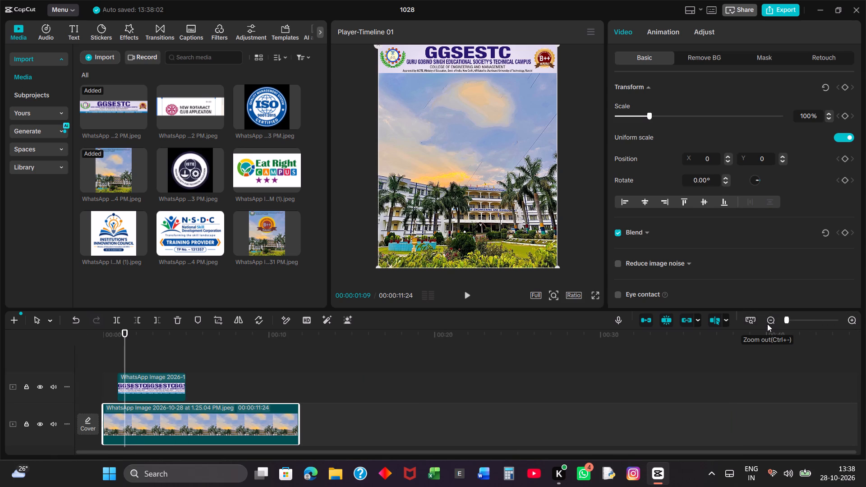
{"action": "left_click", "coordinate": [767, 324]}
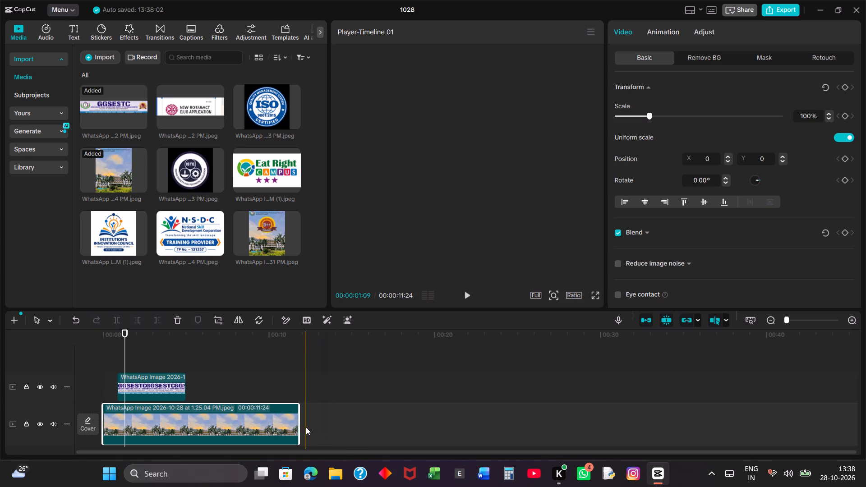
{"action": "left_click_drag", "start_coordinate": [298, 422], "coordinate": [818, 419]}
Extend the end of the GGSESTC banner clip until its duration is 00:00:39:12.
{"action": "left_click", "coordinate": [174, 385]}
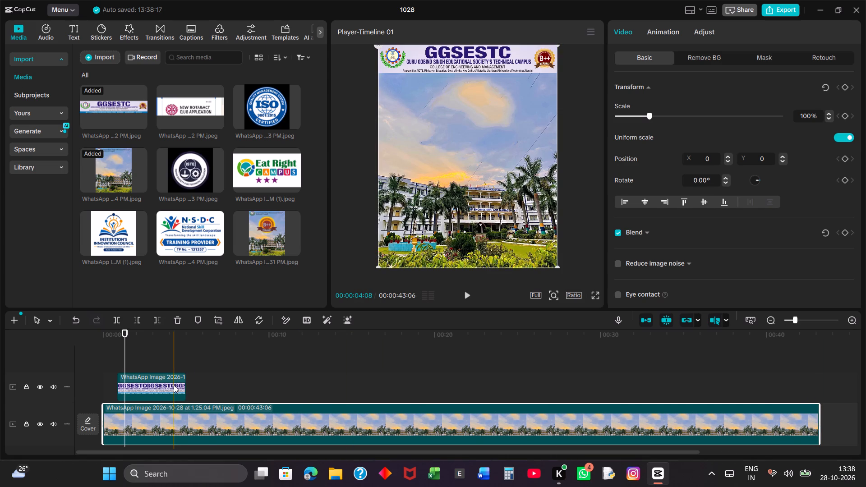
{"action": "left_click_drag", "start_coordinate": [185, 383], "coordinate": [750, 380]}
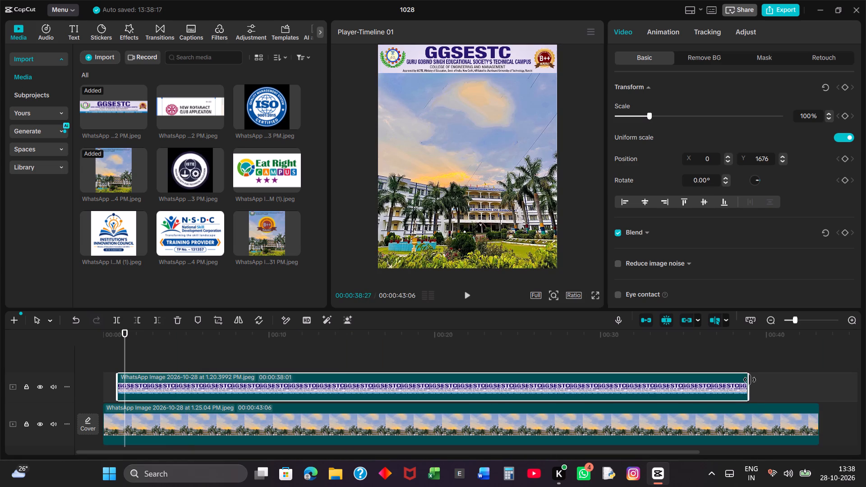
{"action": "left_click_drag", "start_coordinate": [750, 380], "coordinate": [770, 379]}
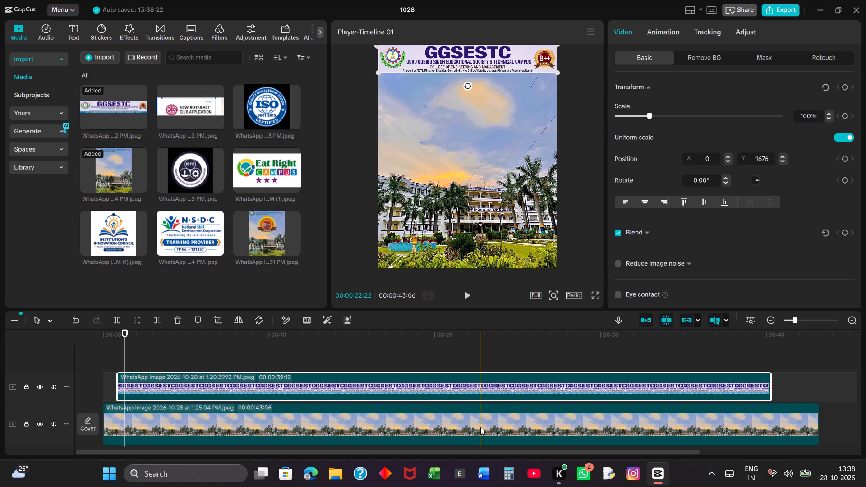
Trim the beginning of the GGSESTC banner clip so that it lasts 00:00:35:28.
{"action": "left_click", "coordinate": [480, 427]}
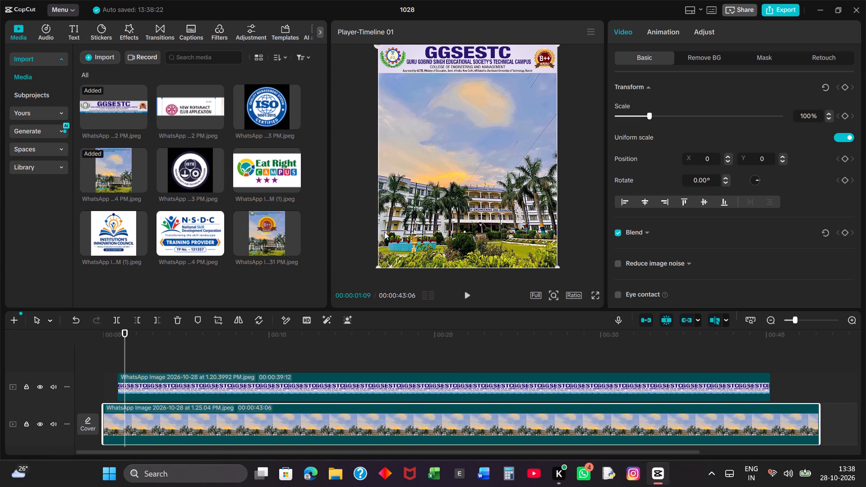
{"action": "left_click", "coordinate": [152, 375]}
{"action": "left_click_drag", "start_coordinate": [116, 381], "coordinate": [171, 384]}
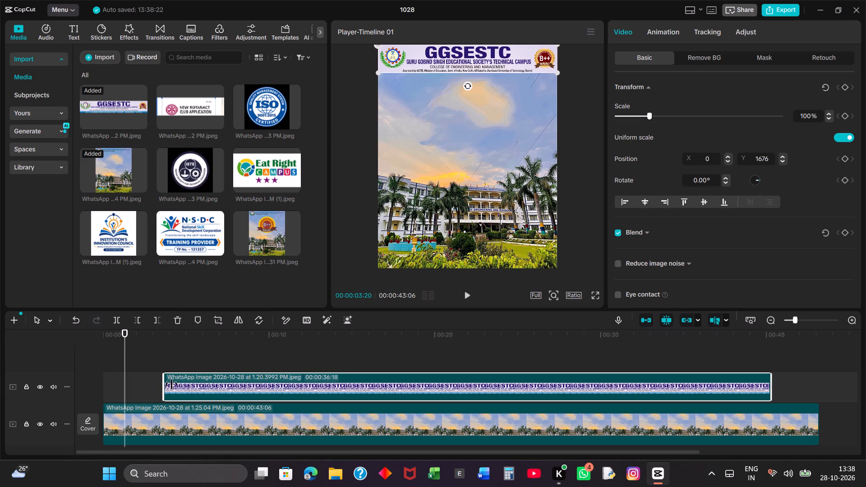
{"action": "left_click_drag", "start_coordinate": [171, 384], "coordinate": [175, 383]}
Replay the opening from the timeline start to check when the GGSESTC banner appears.
{"action": "left_click_drag", "start_coordinate": [125, 360], "coordinate": [103, 360]}
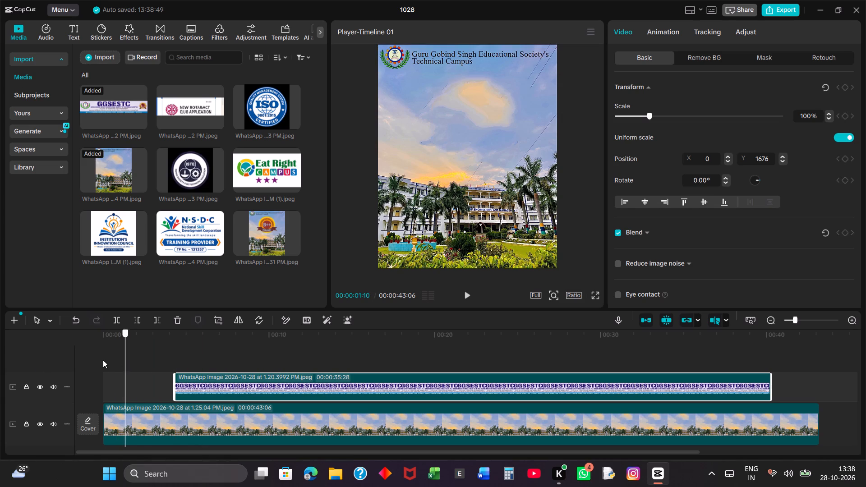
{"action": "left_click_drag", "start_coordinate": [103, 360], "coordinate": [34, 365]}
{"action": "key", "text": "space"}
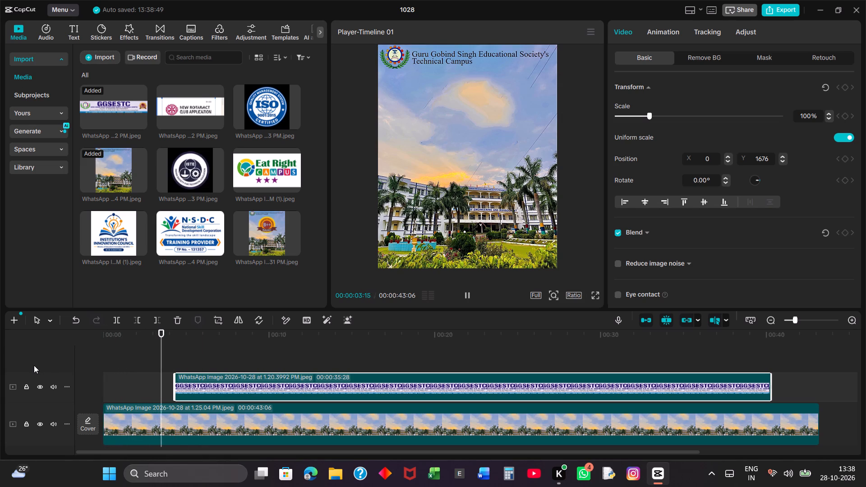
{"action": "key", "text": "space"}
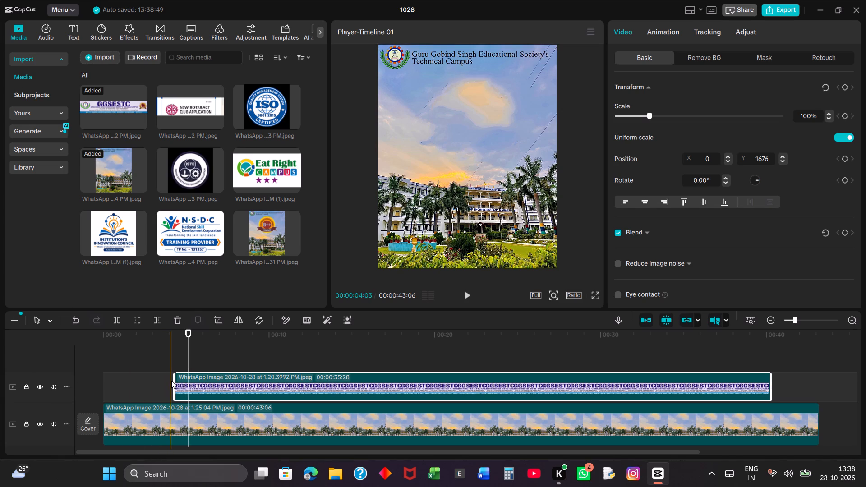
Extend the GGSESTC banner clip's beginning back to the timeline start, giving a duration of 00:00:40:08.
{"action": "left_click_drag", "start_coordinate": [174, 381], "coordinate": [96, 376]}
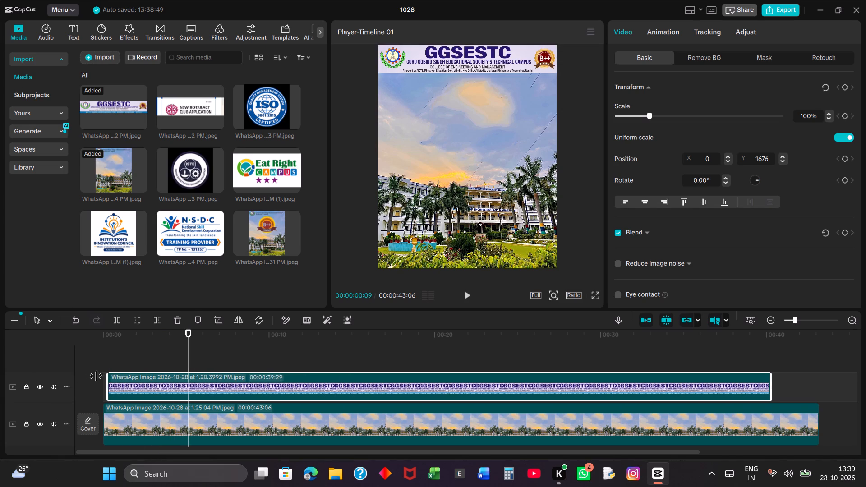
{"action": "left_click_drag", "start_coordinate": [96, 376], "coordinate": [89, 374]}
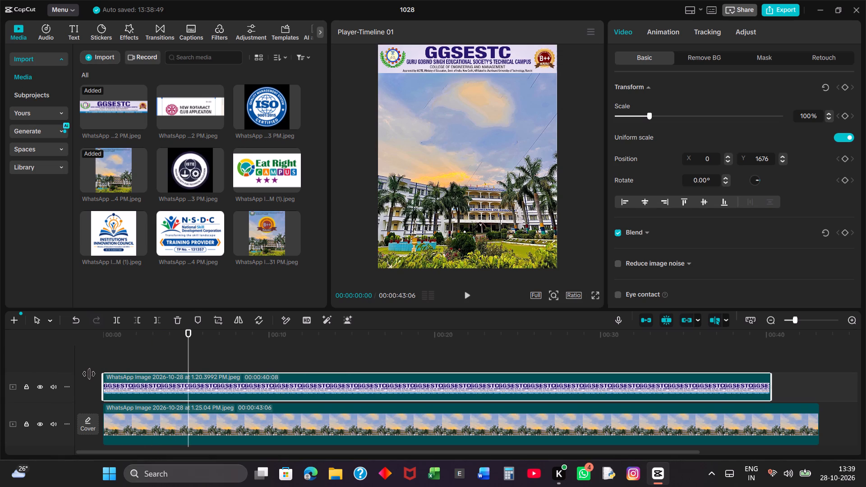
{"action": "left_click_drag", "start_coordinate": [89, 374], "coordinate": [192, 374]}
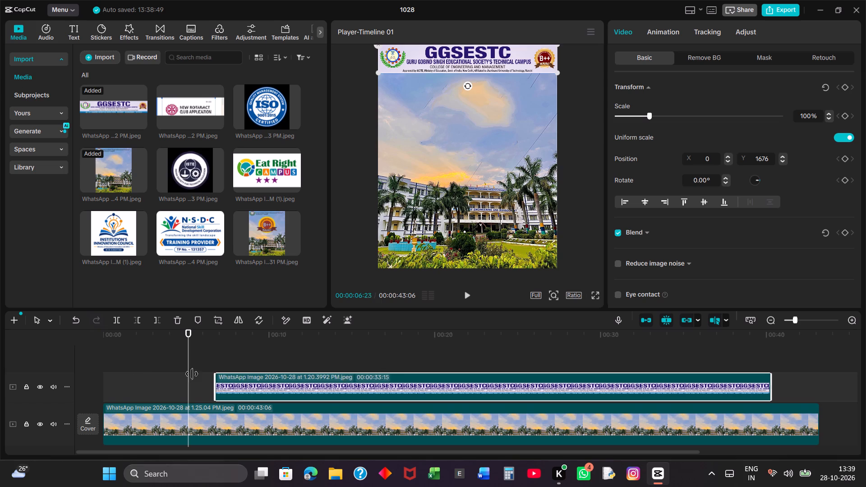
{"action": "left_click_drag", "start_coordinate": [192, 374], "coordinate": [90, 367]}
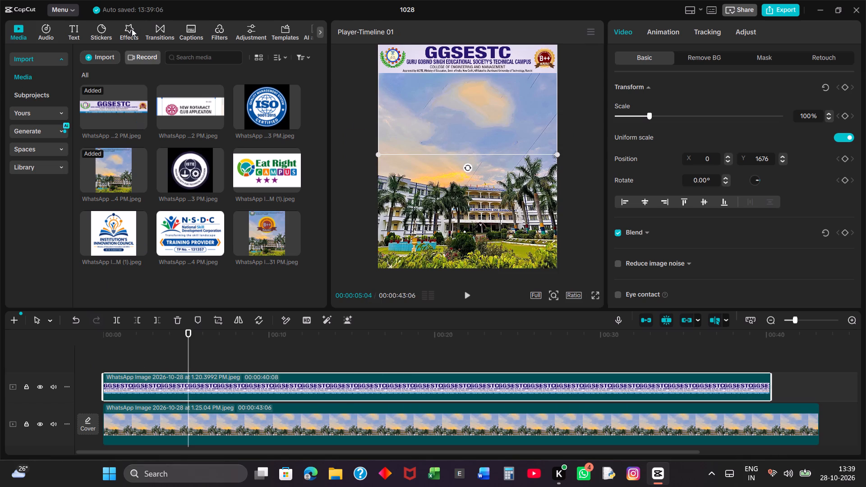
Add the Vertical Open effect from the Classic video effects at the timeline start, above the banner clip.
{"action": "left_click", "coordinate": [132, 29]}
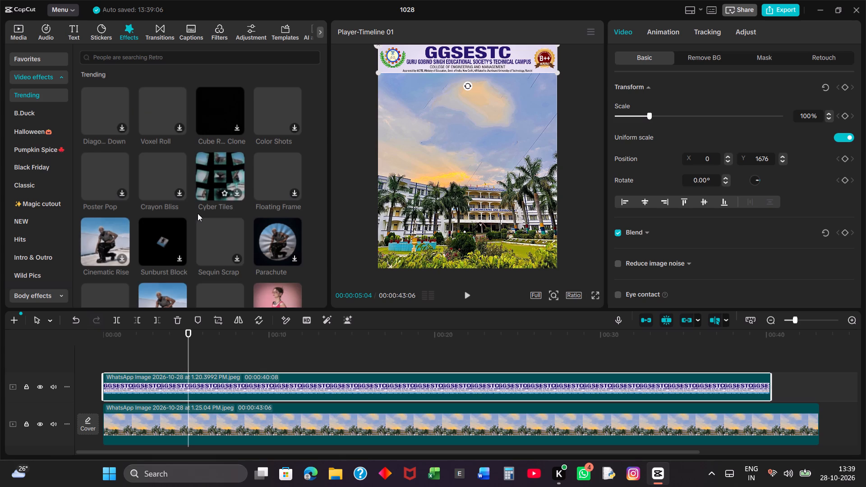
{"action": "scroll", "coordinate": [198, 213], "scroll_direction": "down", "scroll_amount": 1}
{"action": "scroll", "coordinate": [151, 218], "scroll_direction": "down", "scroll_amount": 1}
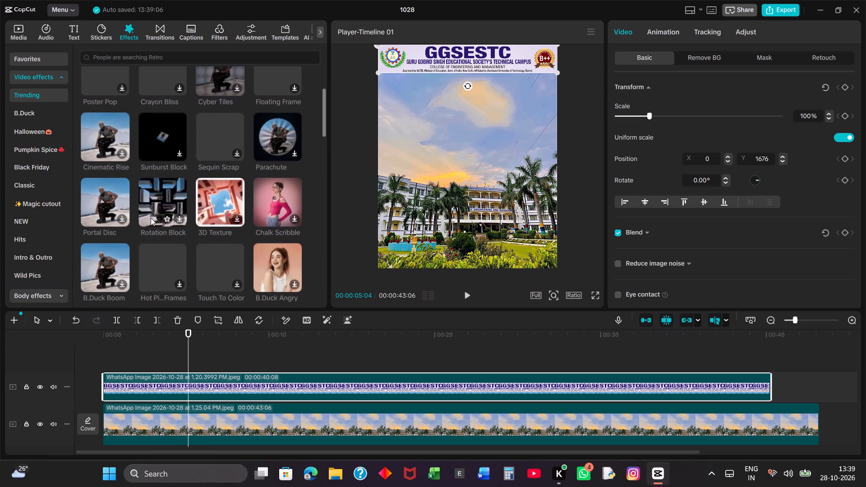
{"action": "scroll", "coordinate": [138, 271], "scroll_direction": "down", "scroll_amount": 1}
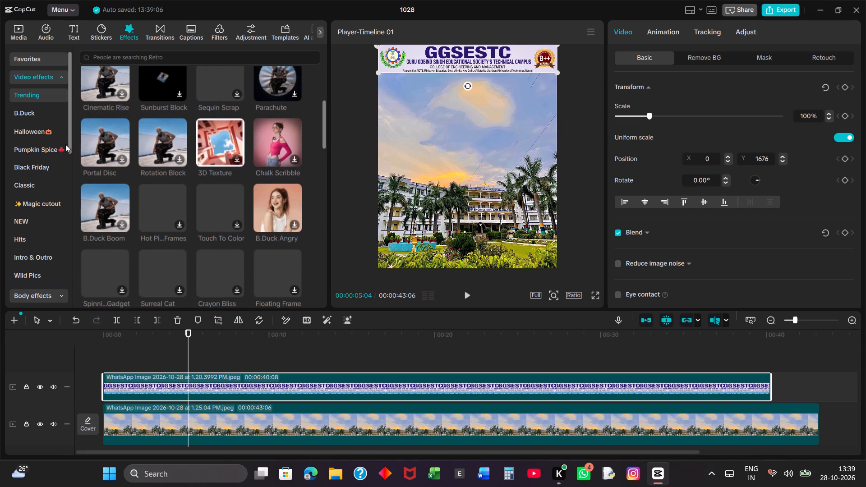
{"action": "left_click", "coordinate": [34, 184]}
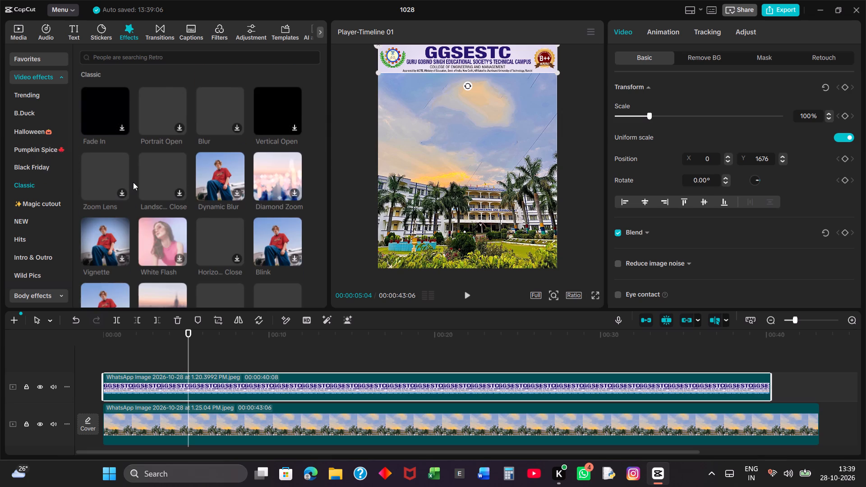
{"action": "scroll", "coordinate": [133, 182], "scroll_direction": "up", "scroll_amount": 1}
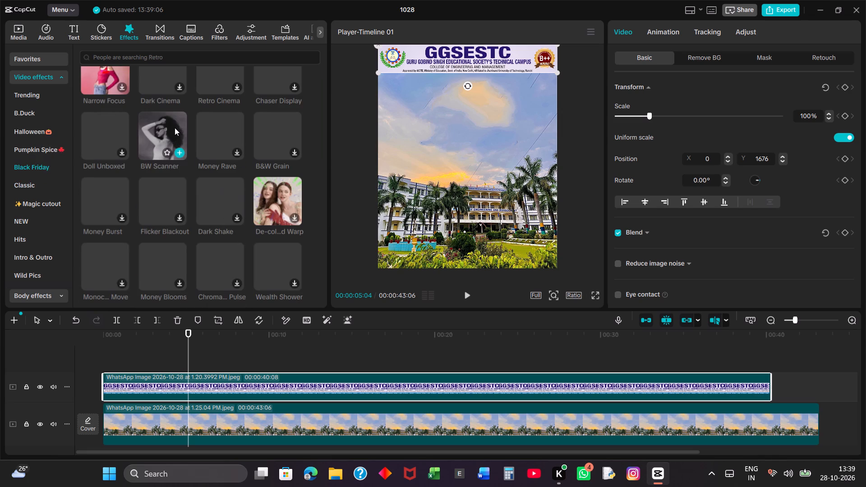
{"action": "scroll", "coordinate": [168, 123], "scroll_direction": "up", "scroll_amount": 1}
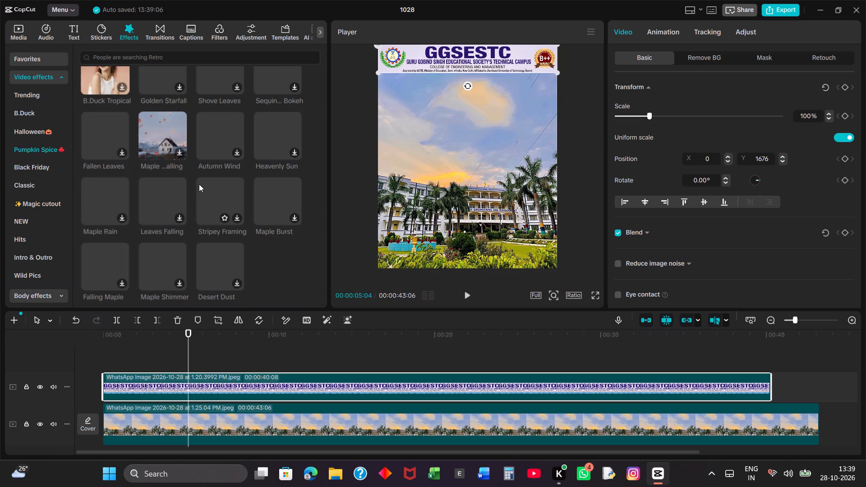
{"action": "scroll", "coordinate": [199, 184], "scroll_direction": "up", "scroll_amount": 3}
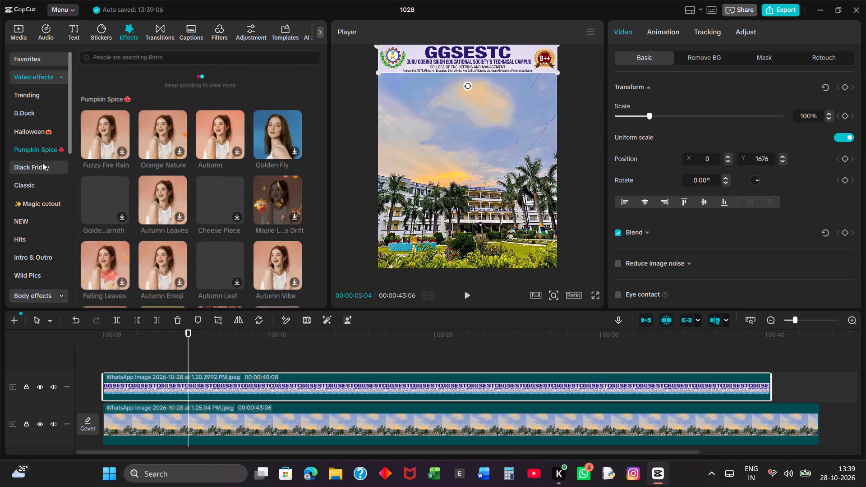
{"action": "left_click", "coordinate": [51, 185]}
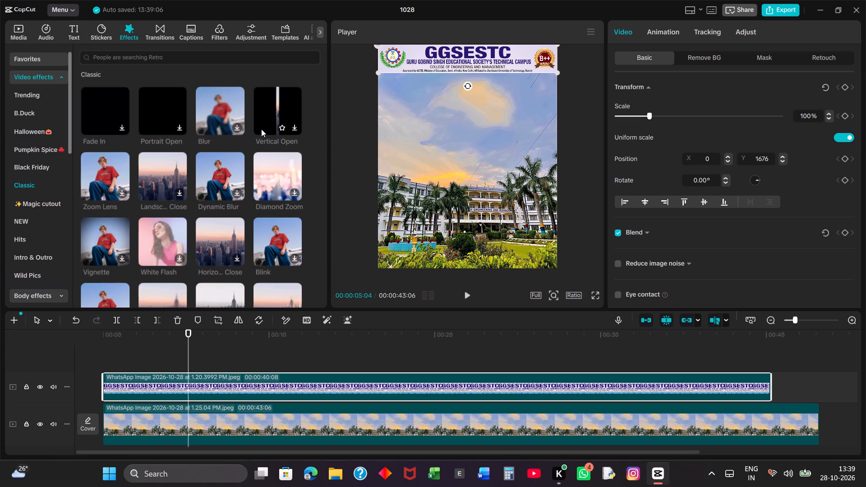
{"action": "left_click", "coordinate": [274, 112]}
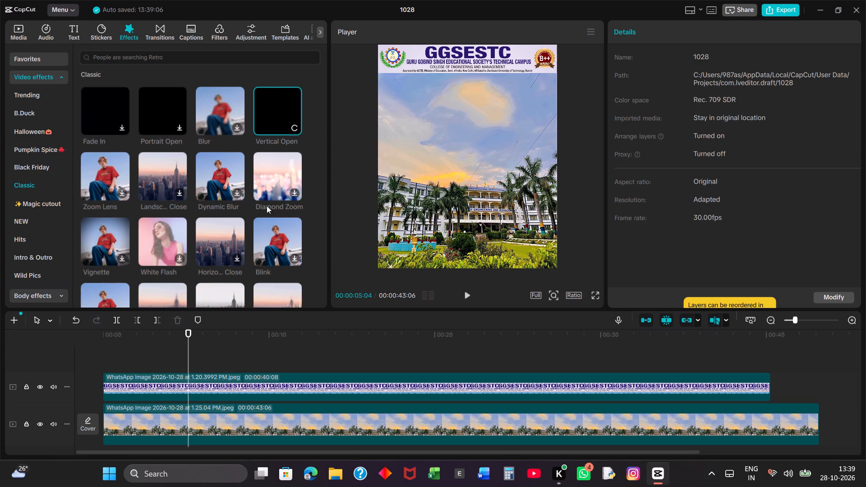
{"action": "left_click_drag", "start_coordinate": [281, 105], "coordinate": [110, 356]}
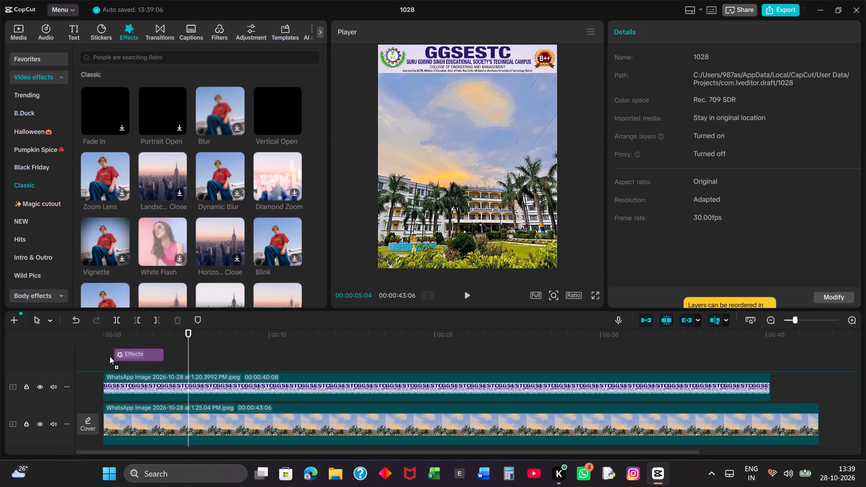
{"action": "left_click_drag", "start_coordinate": [110, 356], "coordinate": [106, 357]}
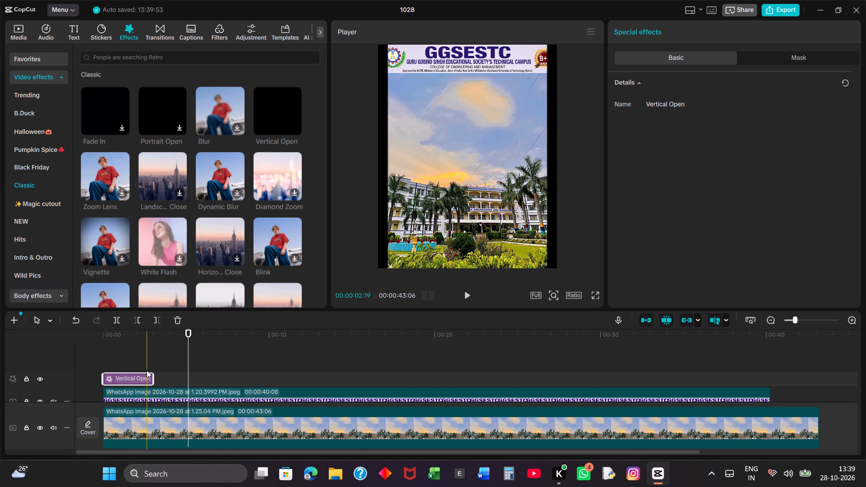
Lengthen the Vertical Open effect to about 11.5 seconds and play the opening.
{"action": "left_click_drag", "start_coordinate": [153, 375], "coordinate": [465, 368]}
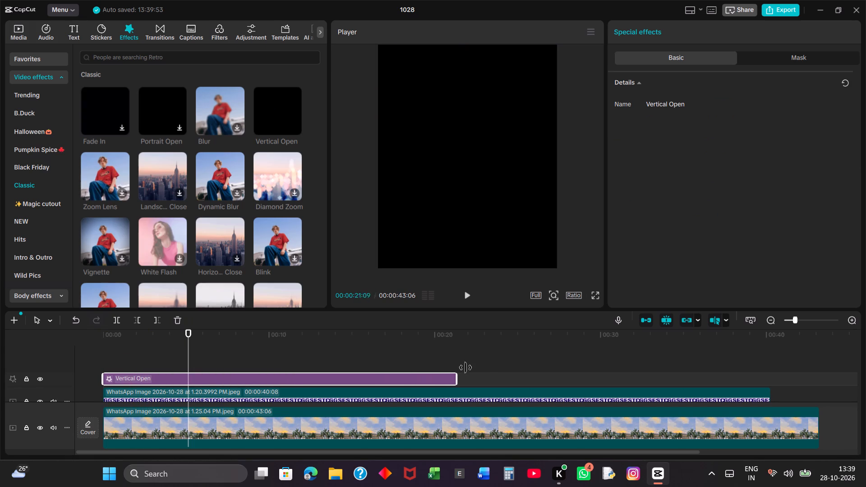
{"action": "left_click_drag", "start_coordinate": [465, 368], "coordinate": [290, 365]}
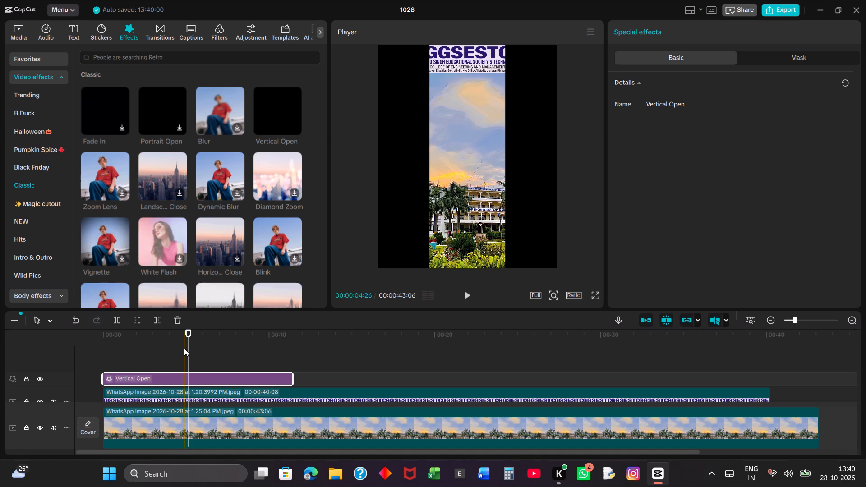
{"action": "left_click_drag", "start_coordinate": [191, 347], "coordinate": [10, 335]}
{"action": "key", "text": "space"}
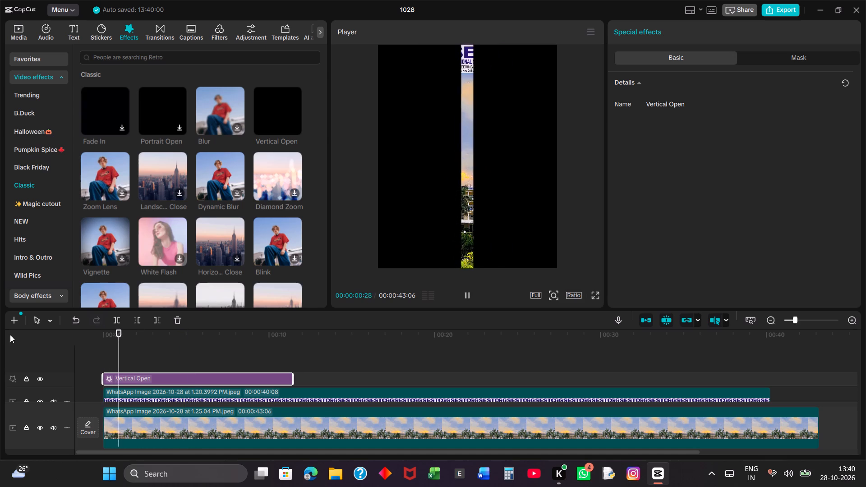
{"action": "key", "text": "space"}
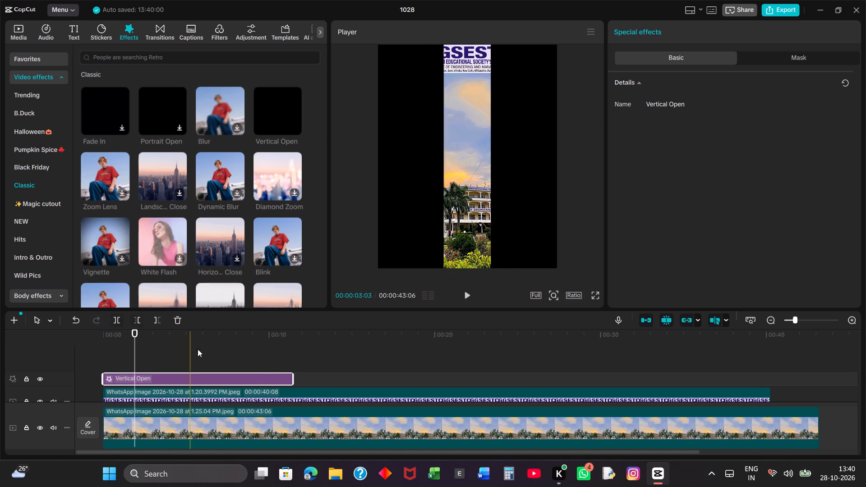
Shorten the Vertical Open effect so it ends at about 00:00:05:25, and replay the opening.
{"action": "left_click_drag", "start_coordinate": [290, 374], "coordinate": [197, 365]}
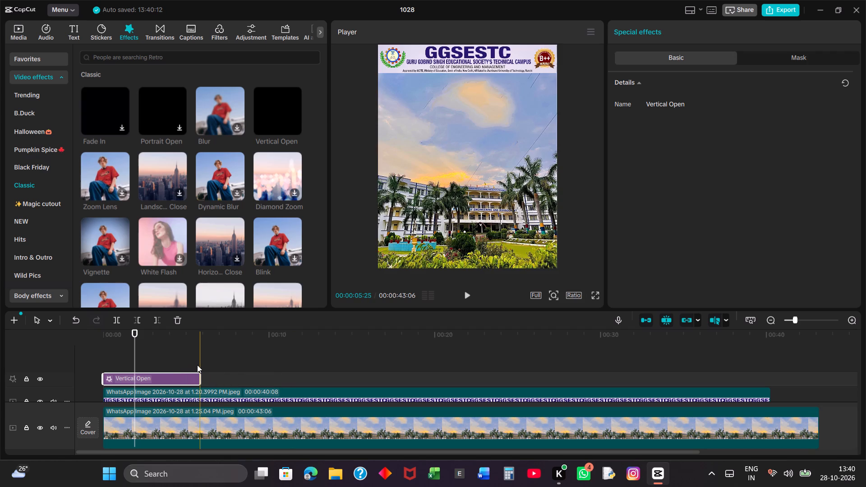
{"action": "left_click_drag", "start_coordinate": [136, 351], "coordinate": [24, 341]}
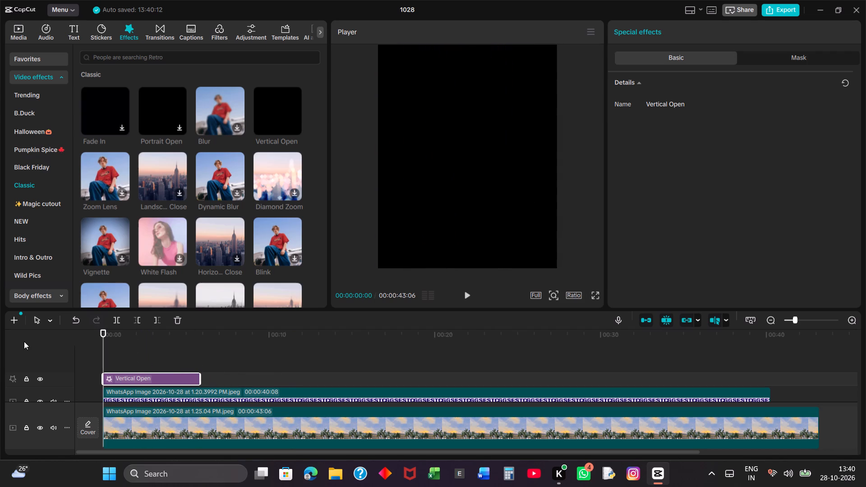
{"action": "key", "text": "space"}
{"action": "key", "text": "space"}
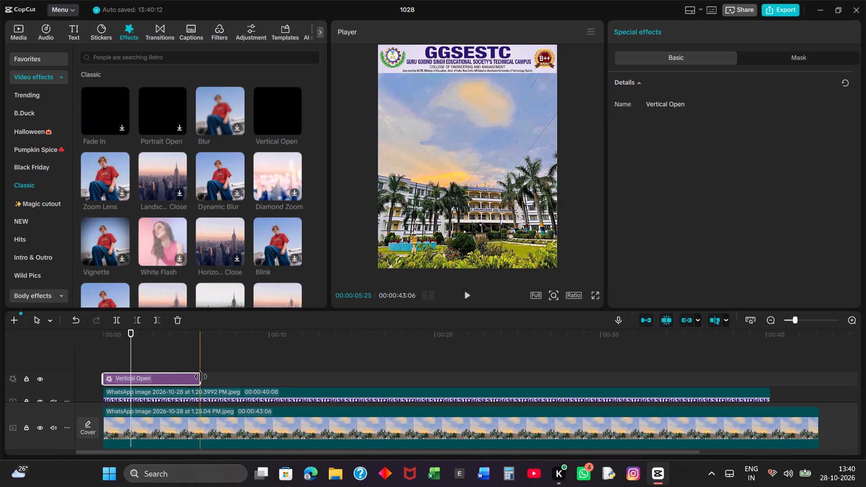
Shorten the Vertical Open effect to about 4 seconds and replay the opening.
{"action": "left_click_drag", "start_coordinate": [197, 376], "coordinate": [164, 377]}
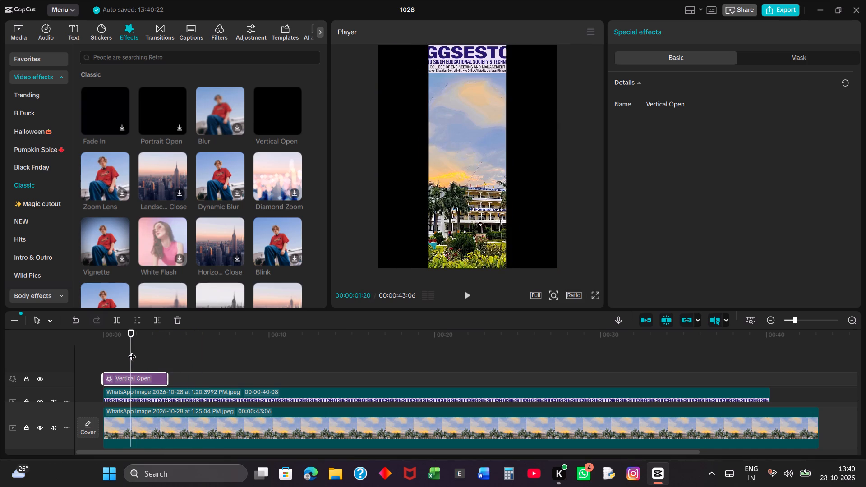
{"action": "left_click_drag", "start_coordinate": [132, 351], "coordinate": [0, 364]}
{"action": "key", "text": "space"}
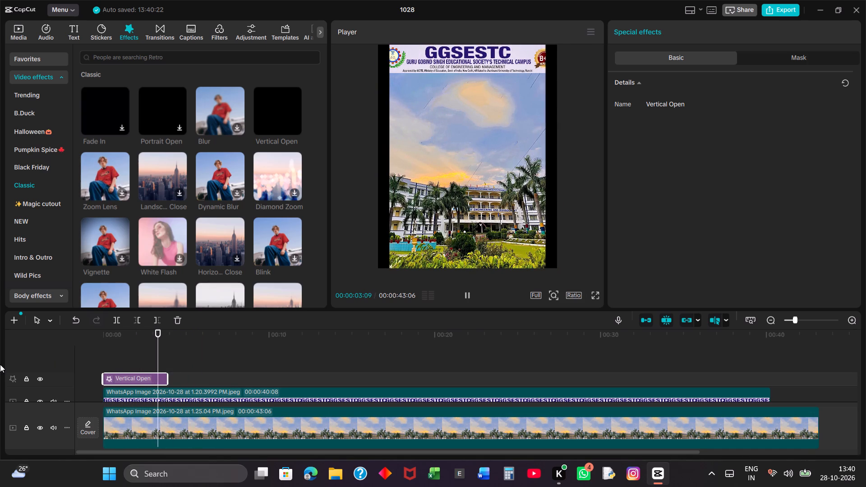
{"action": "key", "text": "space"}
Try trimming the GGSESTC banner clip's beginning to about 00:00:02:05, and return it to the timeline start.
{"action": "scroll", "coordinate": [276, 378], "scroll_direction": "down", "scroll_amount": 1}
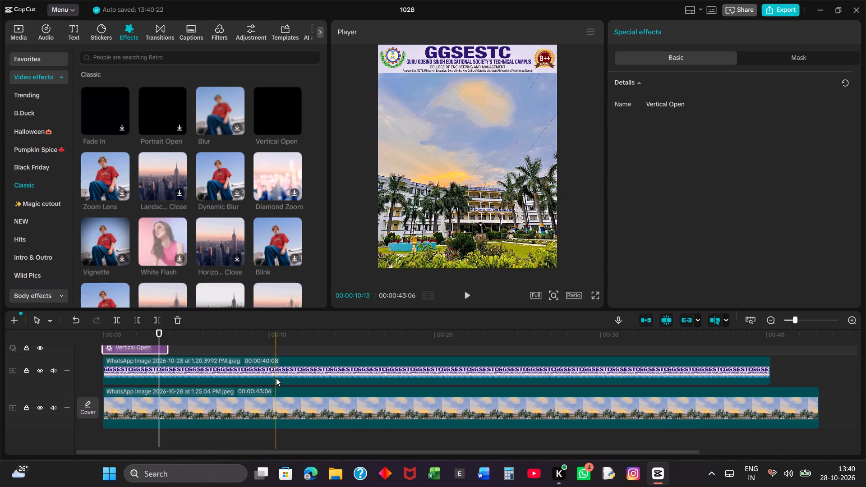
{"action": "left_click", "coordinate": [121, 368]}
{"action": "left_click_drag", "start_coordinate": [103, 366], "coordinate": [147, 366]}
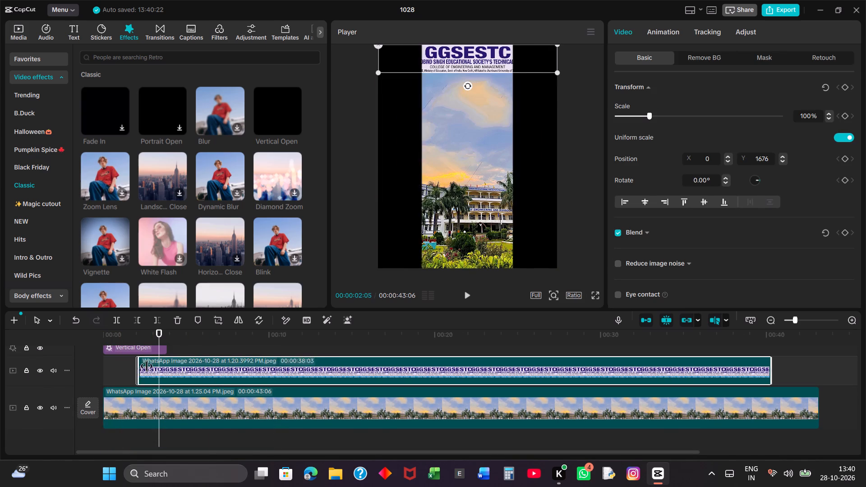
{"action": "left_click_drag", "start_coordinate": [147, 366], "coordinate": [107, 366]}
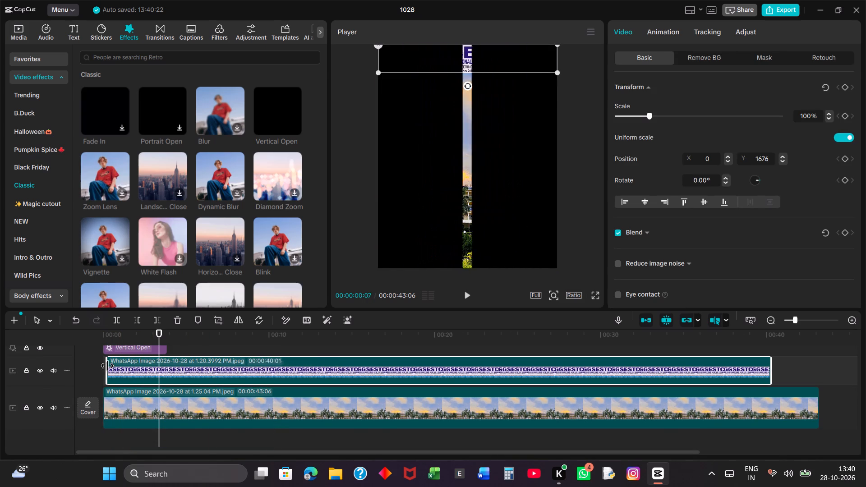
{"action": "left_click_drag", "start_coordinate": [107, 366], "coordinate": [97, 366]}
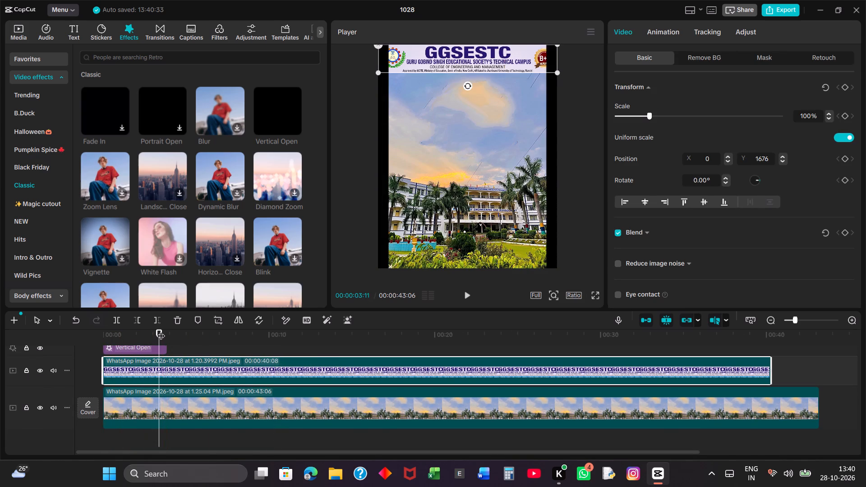
Replay the opening from the timeline start to check the Vertical Open effect over the banner and campus image.
{"action": "left_click_drag", "start_coordinate": [161, 330], "coordinate": [33, 344]}
{"action": "key", "text": "space"}
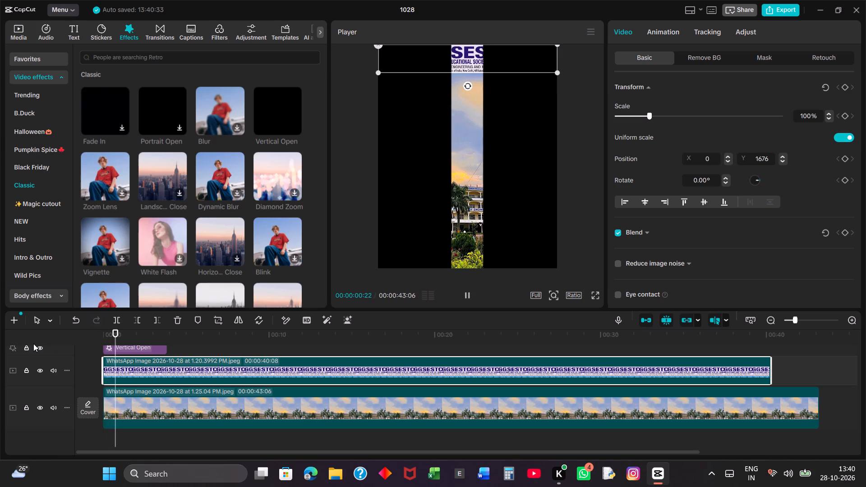
{"action": "scroll", "coordinate": [121, 395], "scroll_direction": "up", "scroll_amount": 1}
{"action": "key", "text": "space"}
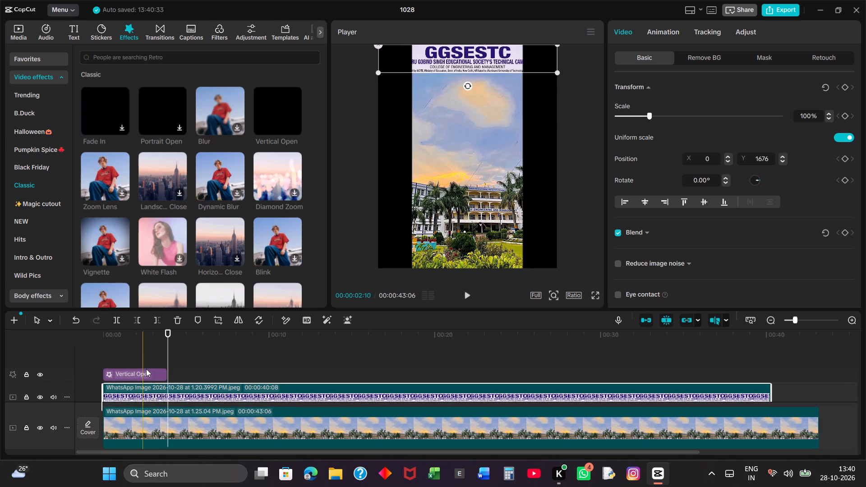
Shorten the Vertical Open effect so it ends at about 00:00:03:09.
{"action": "left_click", "coordinate": [165, 371]}
{"action": "left_click_drag", "start_coordinate": [165, 371], "coordinate": [158, 371]}
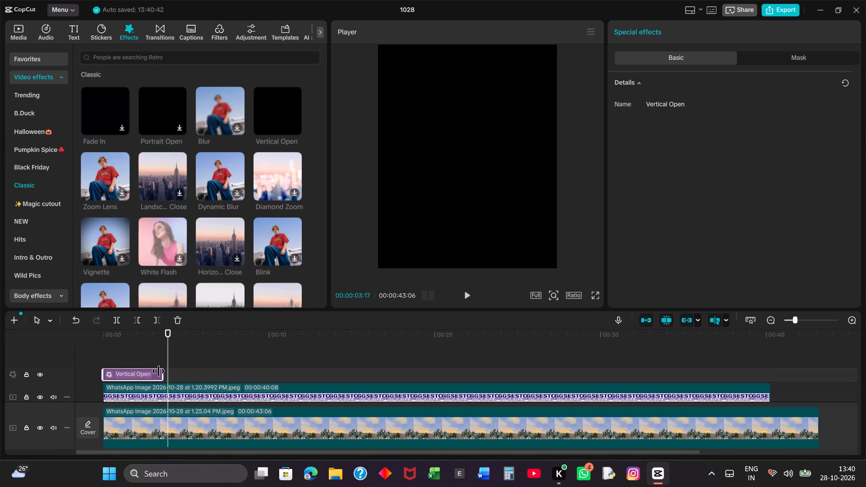
{"action": "left_click_drag", "start_coordinate": [158, 371], "coordinate": [155, 371]}
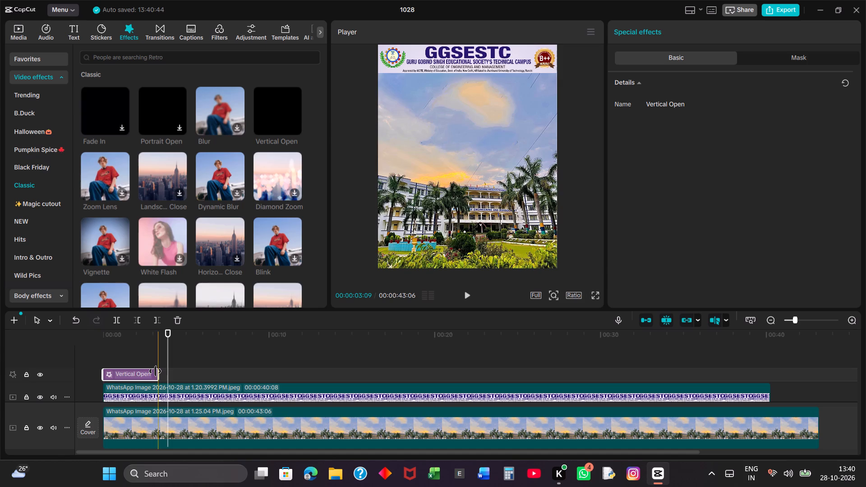
Replay the opening from the timeline start to check the timing of the Vertical Open effect.
{"action": "left_click_drag", "start_coordinate": [166, 355], "coordinate": [0, 355]}
{"action": "key", "text": "space"}
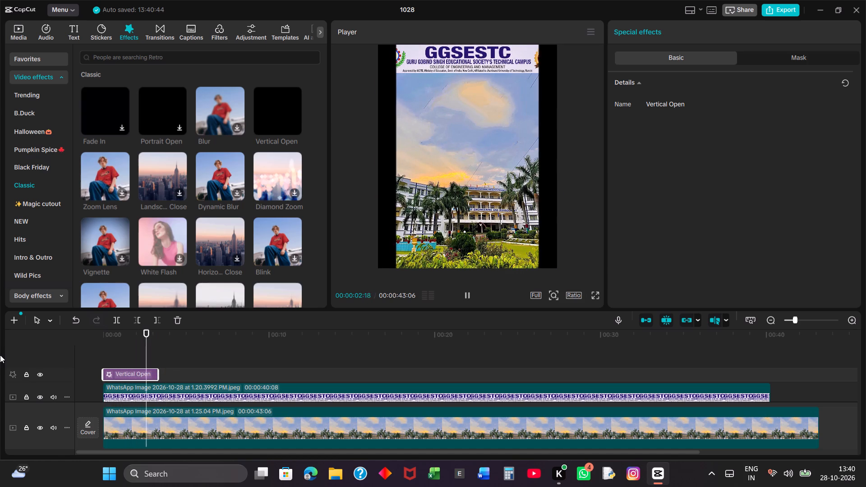
{"action": "key", "text": "space"}
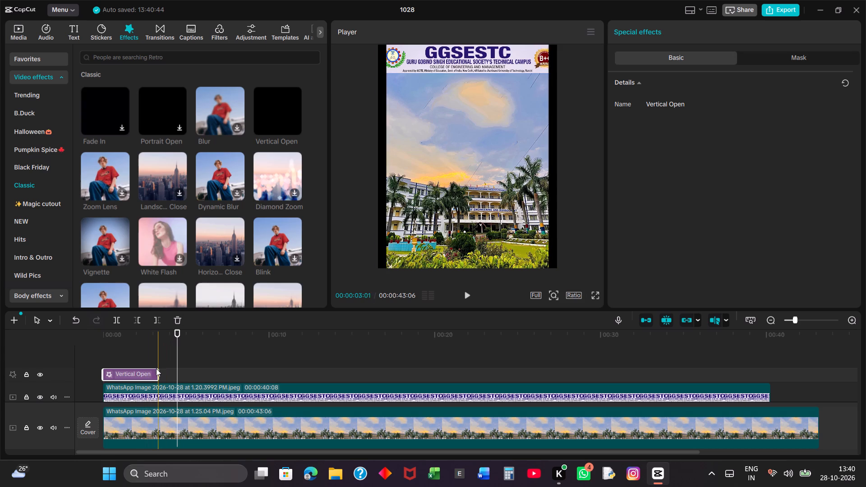
Lengthen the Vertical Open effect to about 4 seconds and replay the opening from the timeline start.
{"action": "left_click_drag", "start_coordinate": [158, 369], "coordinate": [167, 370]}
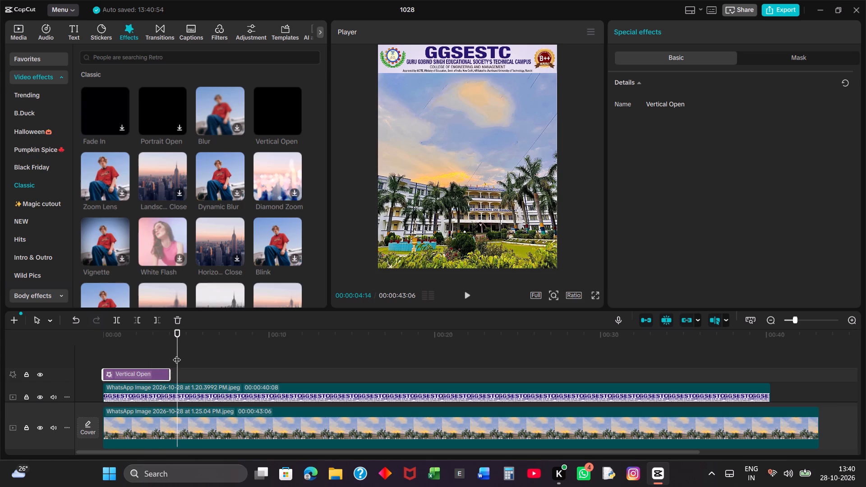
{"action": "key", "text": "space"}
{"action": "key", "text": "space"}
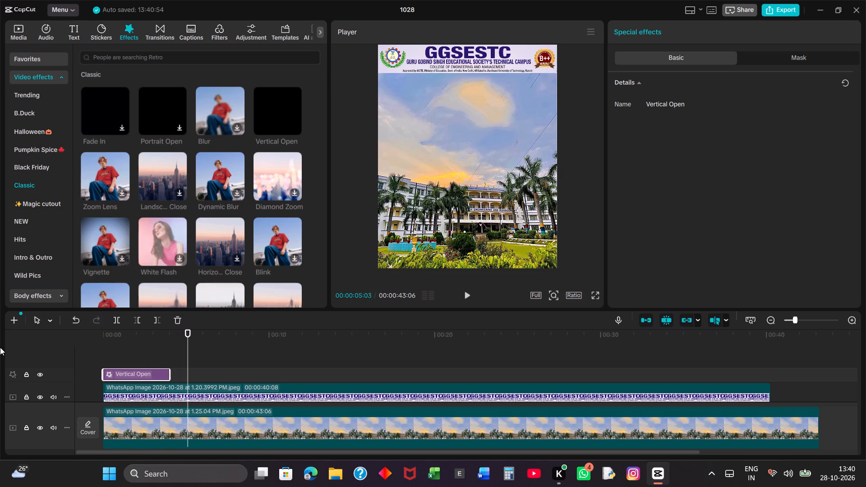
{"action": "left_click_drag", "start_coordinate": [187, 350], "coordinate": [138, 354]}
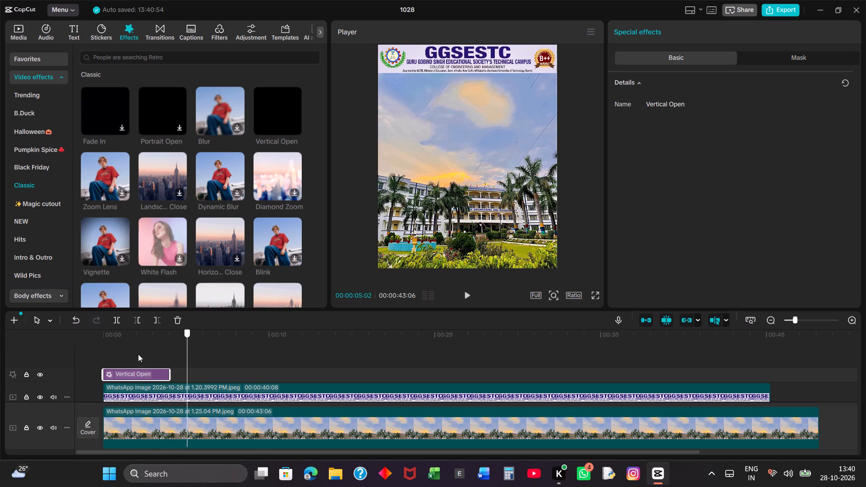
{"action": "left_click_drag", "start_coordinate": [138, 354], "coordinate": [18, 357]}
{"action": "key", "text": "space"}
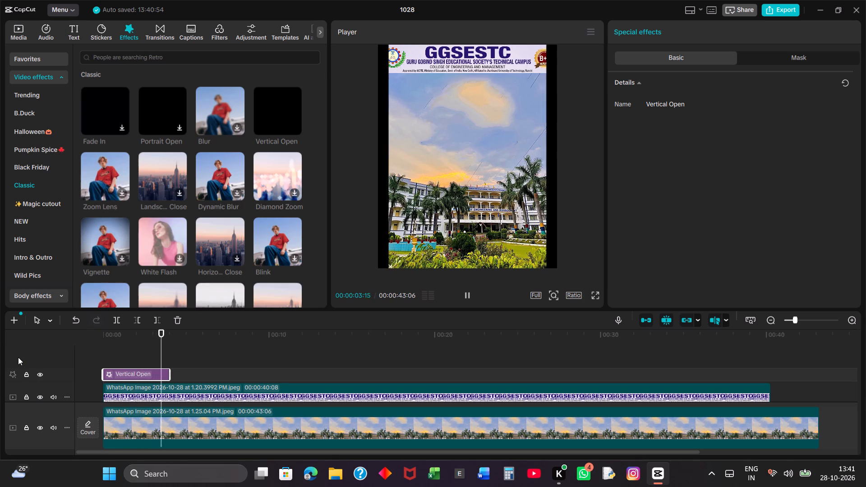
{"action": "key", "text": "space"}
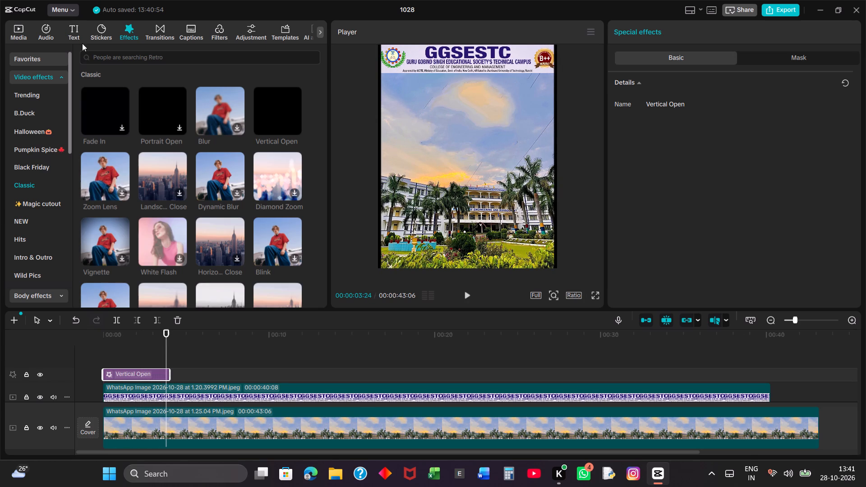
Preview the trending sound effects Explosion and Wow, and return to the video effects library.
{"action": "left_click", "coordinate": [39, 34]}
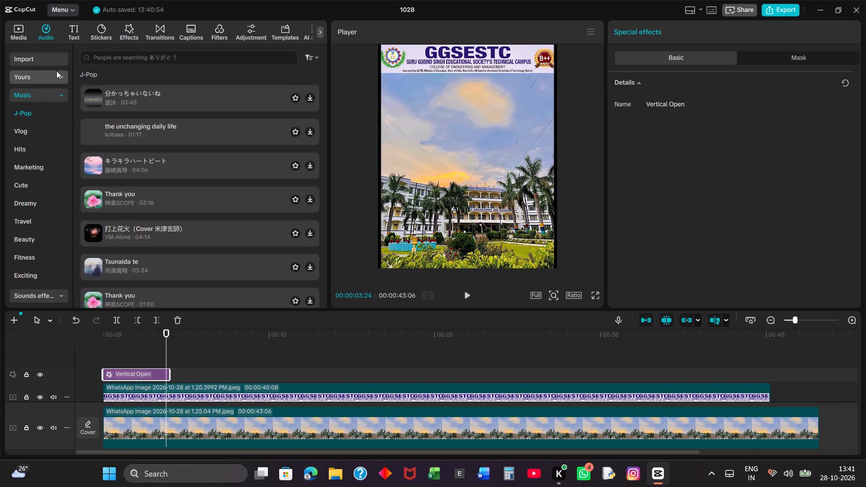
{"action": "left_click", "coordinate": [62, 90]}
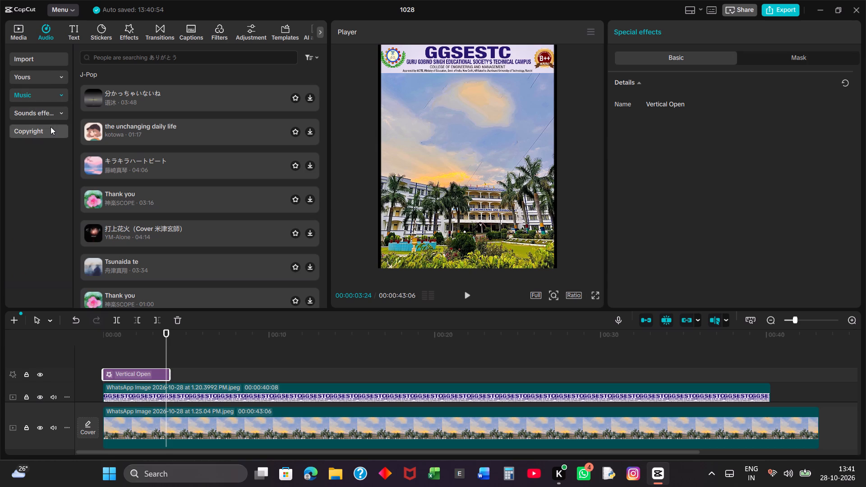
{"action": "left_click", "coordinate": [55, 113]}
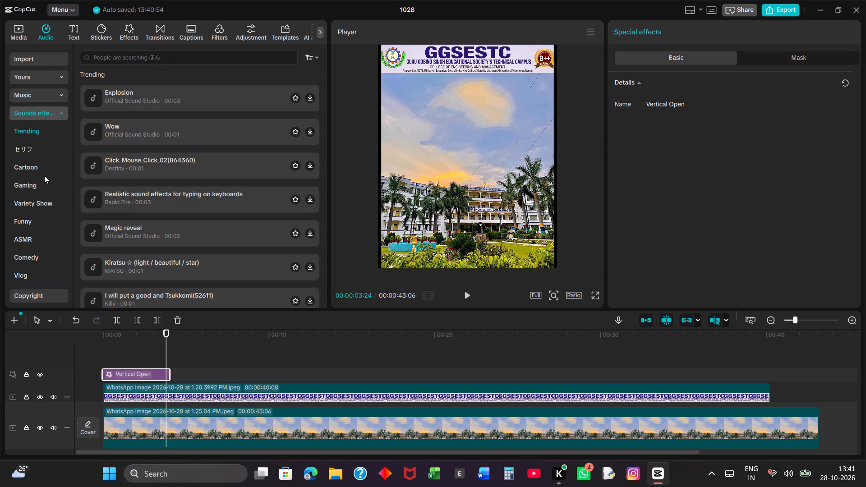
{"action": "left_click", "coordinate": [165, 106]}
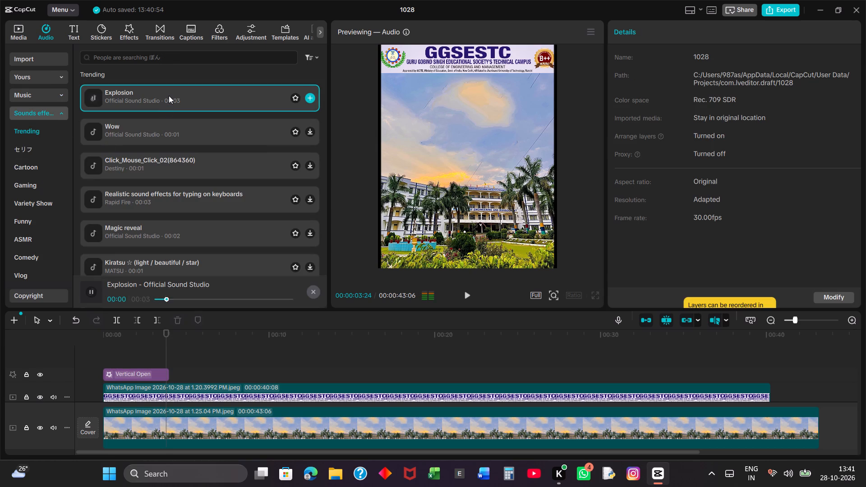
{"action": "left_click", "coordinate": [145, 127]}
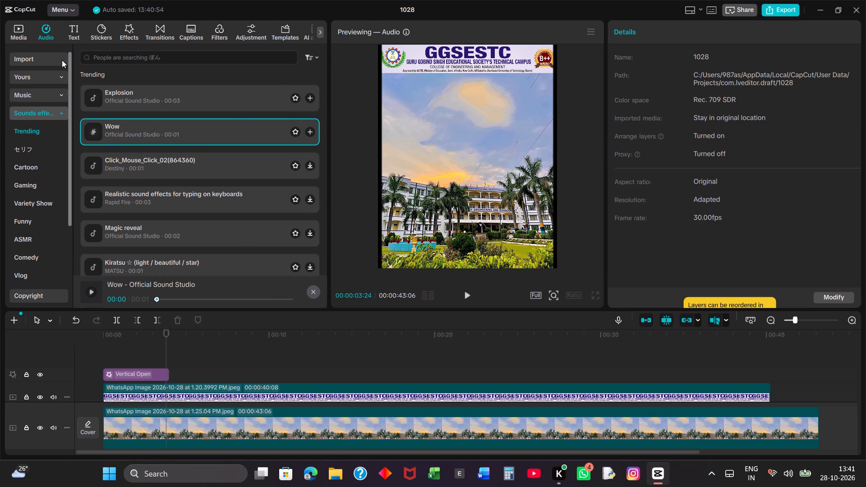
{"action": "left_click", "coordinate": [112, 34]}
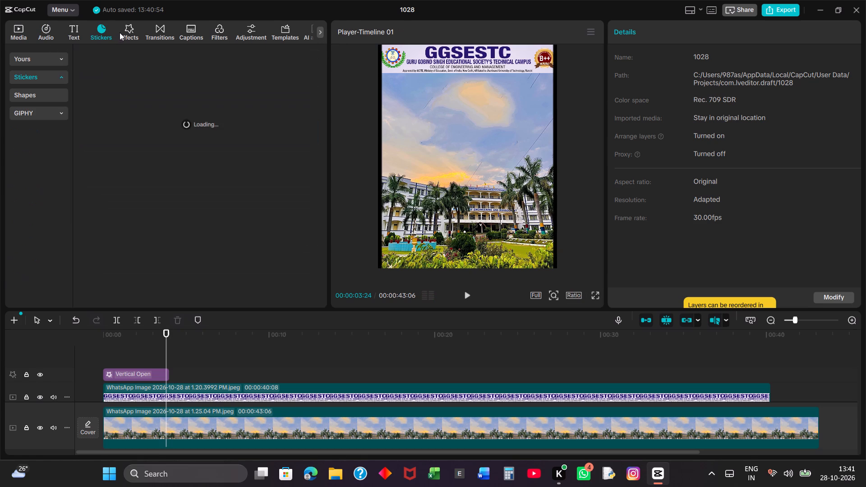
{"action": "left_click", "coordinate": [121, 31]}
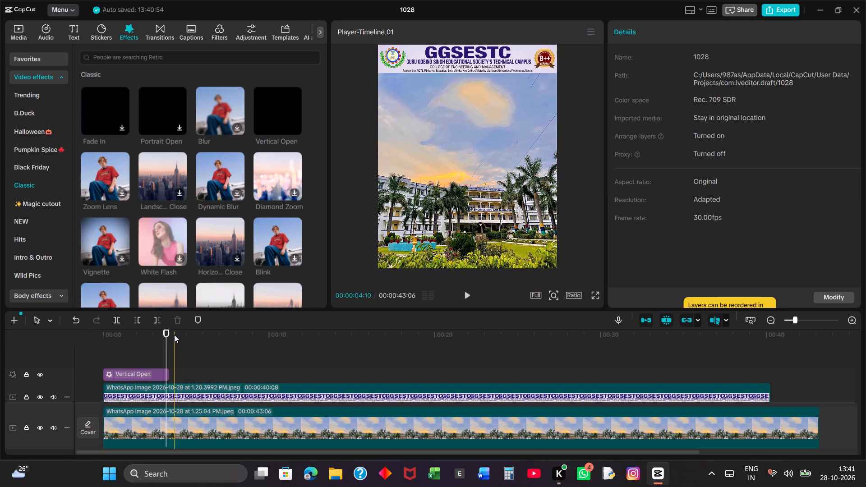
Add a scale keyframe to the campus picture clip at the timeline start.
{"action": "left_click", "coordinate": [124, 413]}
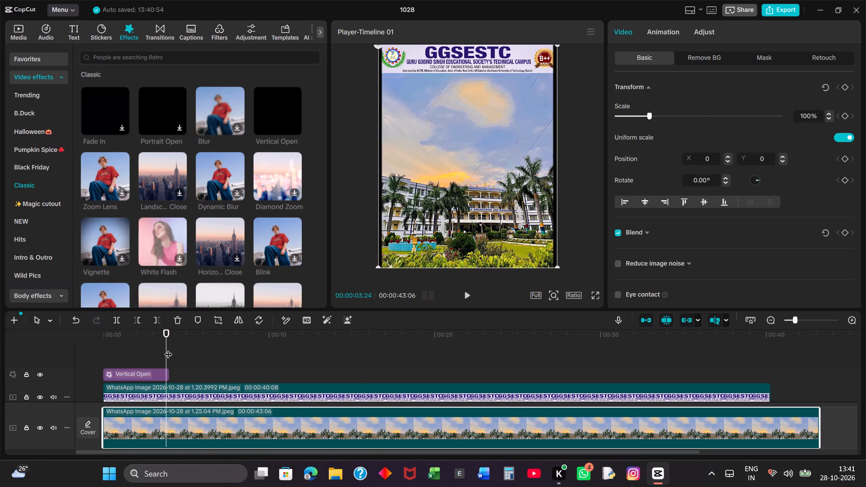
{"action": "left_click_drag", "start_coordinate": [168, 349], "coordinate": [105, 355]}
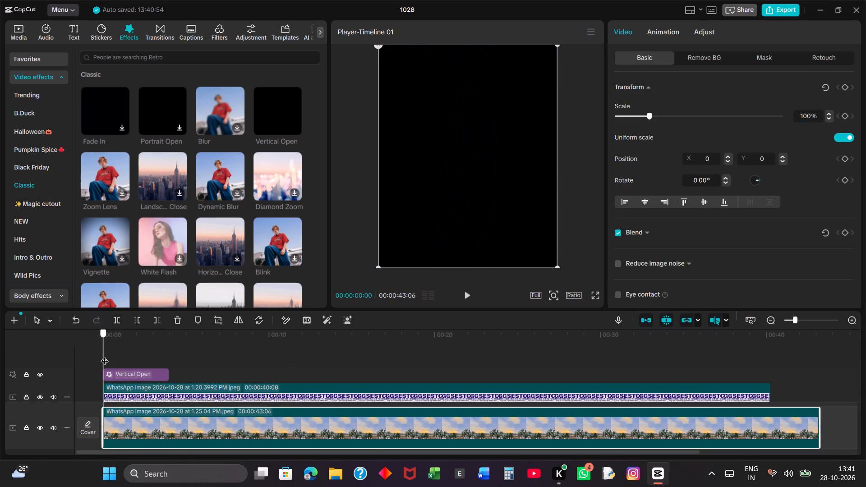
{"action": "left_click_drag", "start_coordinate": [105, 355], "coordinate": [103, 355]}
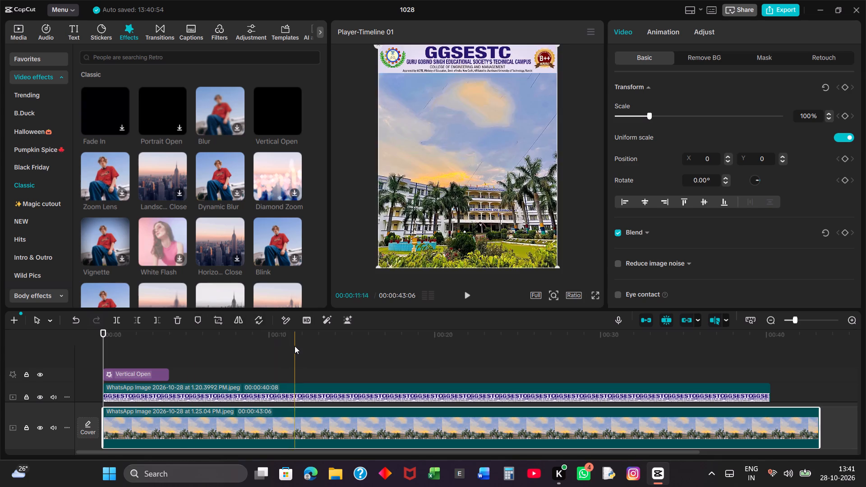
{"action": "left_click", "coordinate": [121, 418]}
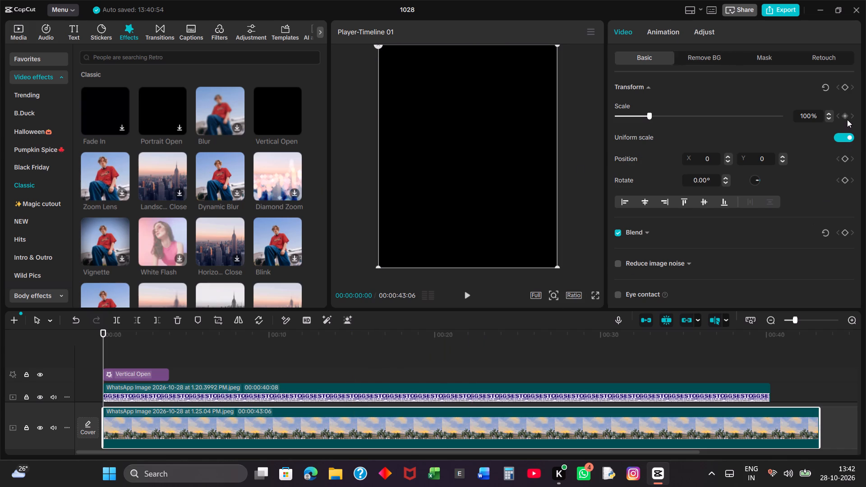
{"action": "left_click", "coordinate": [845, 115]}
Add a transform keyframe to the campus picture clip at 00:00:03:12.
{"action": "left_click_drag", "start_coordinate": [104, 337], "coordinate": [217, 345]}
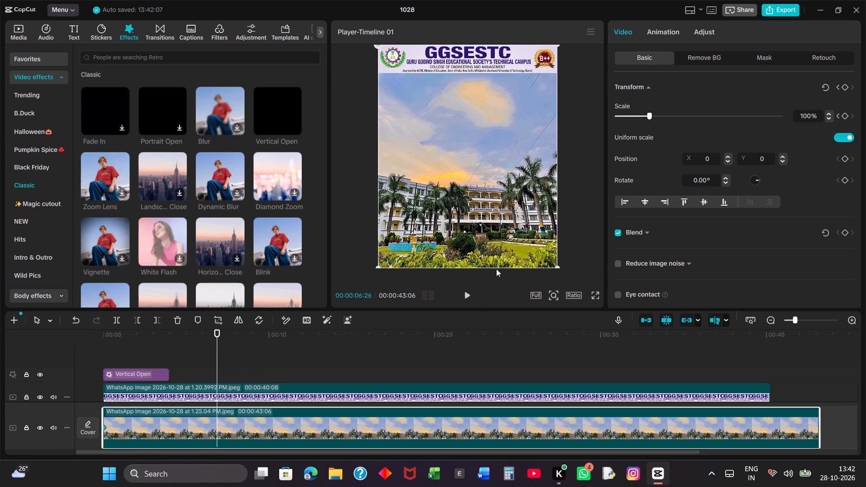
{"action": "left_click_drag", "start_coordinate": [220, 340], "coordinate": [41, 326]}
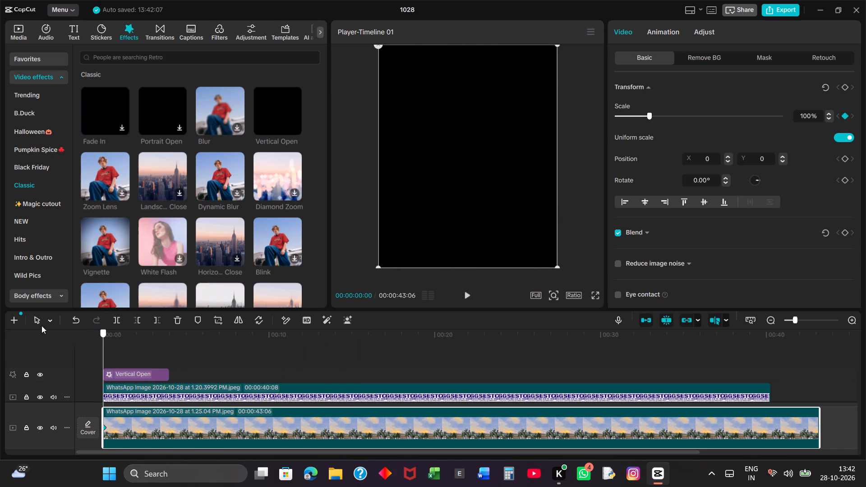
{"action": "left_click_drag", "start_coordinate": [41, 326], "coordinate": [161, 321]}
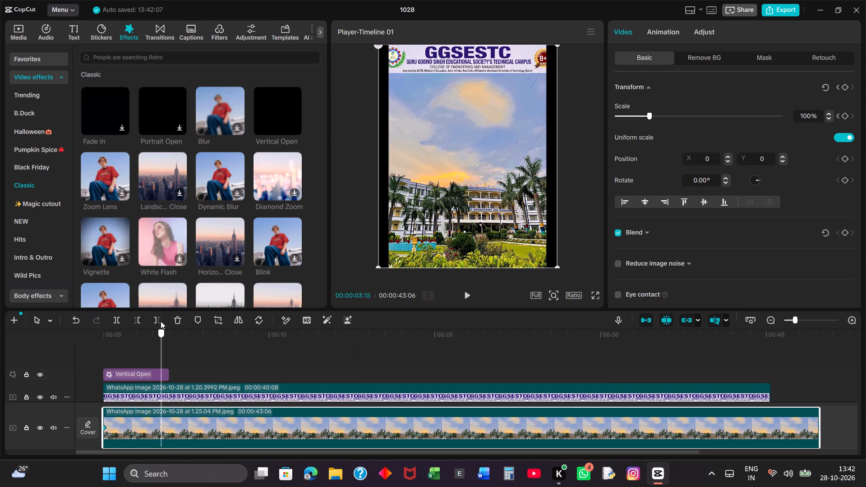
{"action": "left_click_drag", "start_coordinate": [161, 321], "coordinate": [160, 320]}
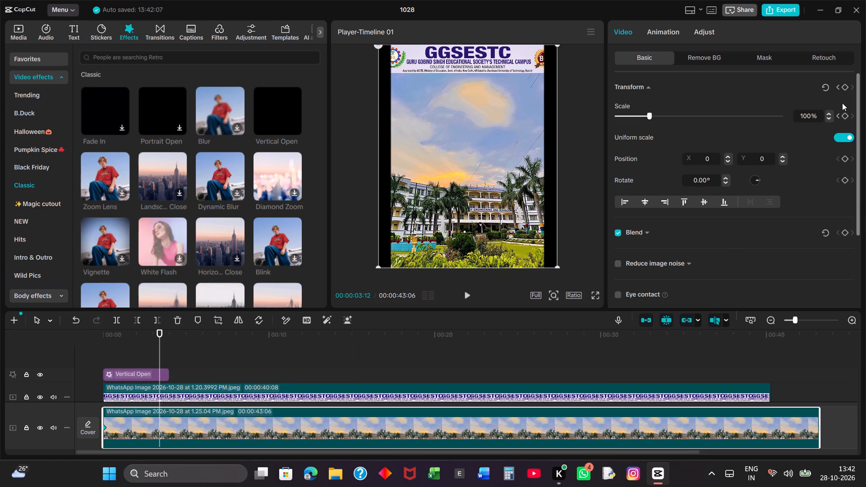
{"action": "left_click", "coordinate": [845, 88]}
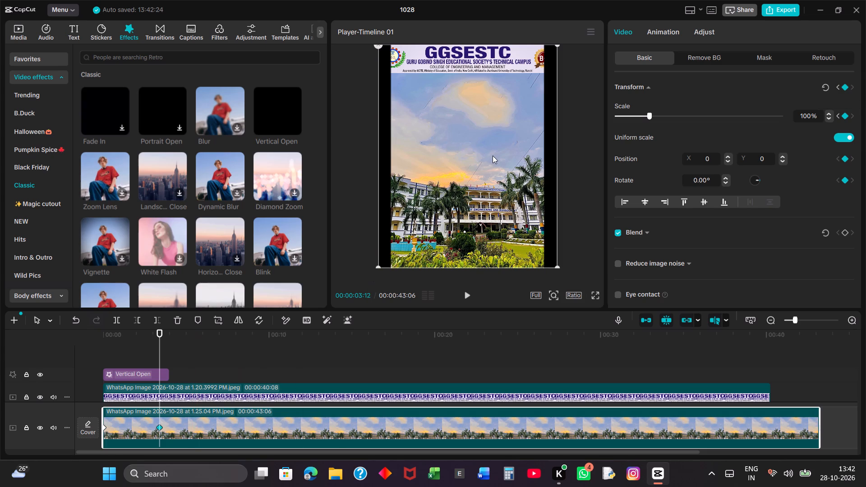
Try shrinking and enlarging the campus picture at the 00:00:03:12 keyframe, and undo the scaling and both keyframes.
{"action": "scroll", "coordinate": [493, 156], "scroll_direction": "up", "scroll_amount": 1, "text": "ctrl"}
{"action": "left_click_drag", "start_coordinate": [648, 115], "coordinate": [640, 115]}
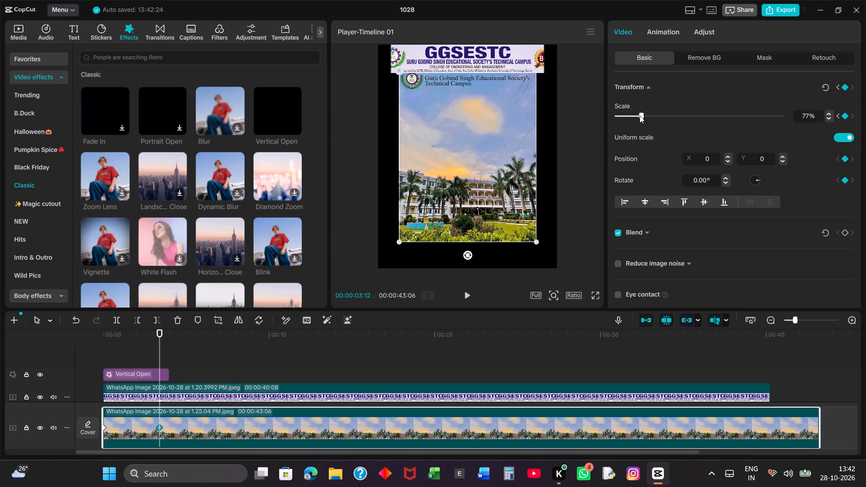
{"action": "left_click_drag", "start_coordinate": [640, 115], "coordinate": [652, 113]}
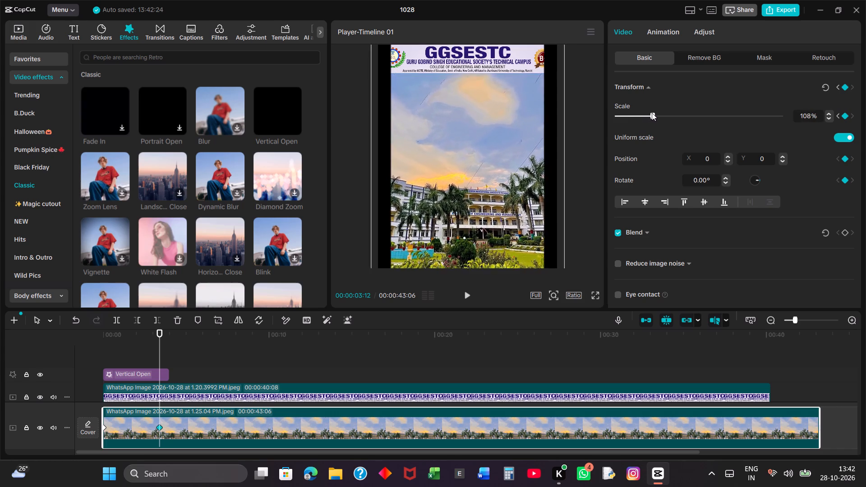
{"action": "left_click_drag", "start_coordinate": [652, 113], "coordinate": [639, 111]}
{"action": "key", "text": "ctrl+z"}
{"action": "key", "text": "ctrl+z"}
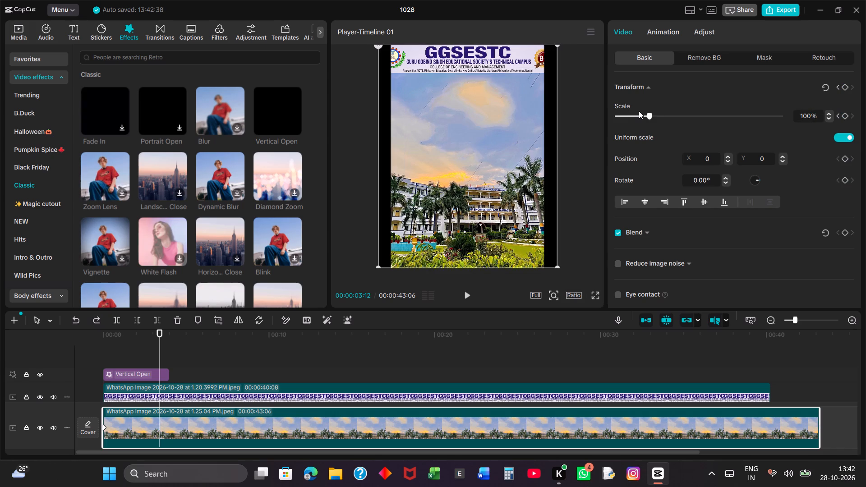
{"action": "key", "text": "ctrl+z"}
Play the video on from 00:00:03:12 to check the picture past the end of the Vertical Open effect.
{"action": "key", "text": "space"}
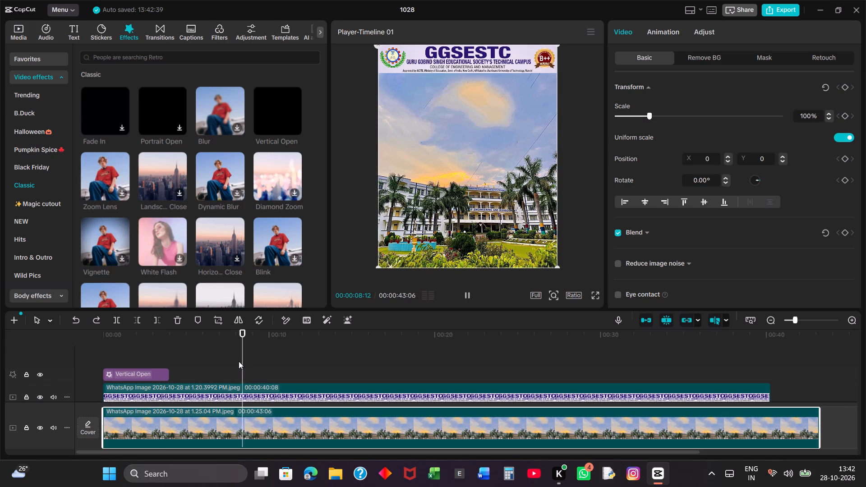
{"action": "key", "text": "space"}
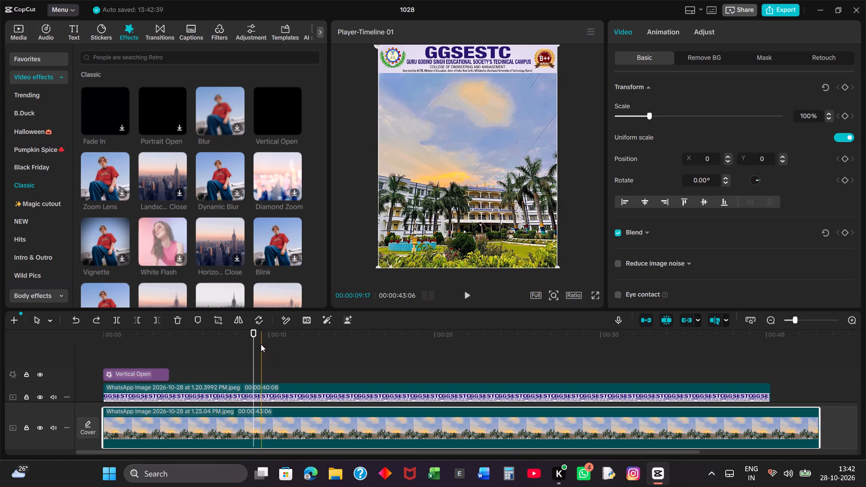
Move the playhead to 00:00:04:00, where the Vertical Open effect ends, and bring up the imported images.
{"action": "left_click_drag", "start_coordinate": [255, 344], "coordinate": [172, 364]}
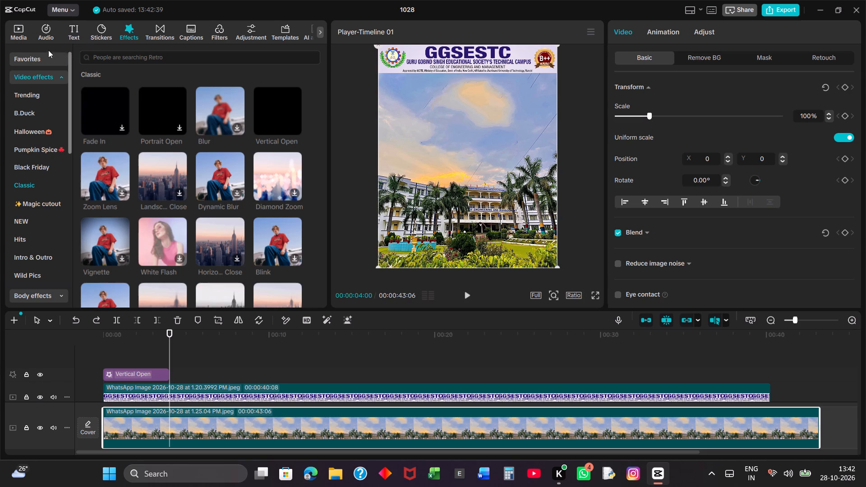
{"action": "left_click", "coordinate": [23, 32]}
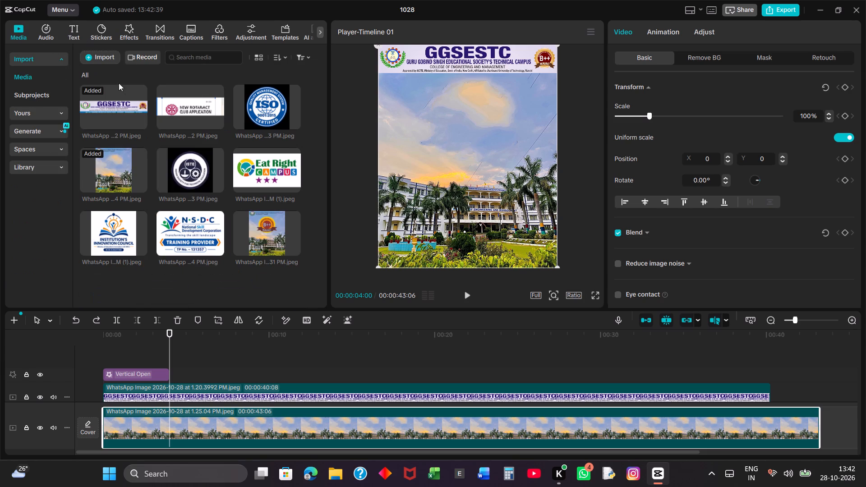
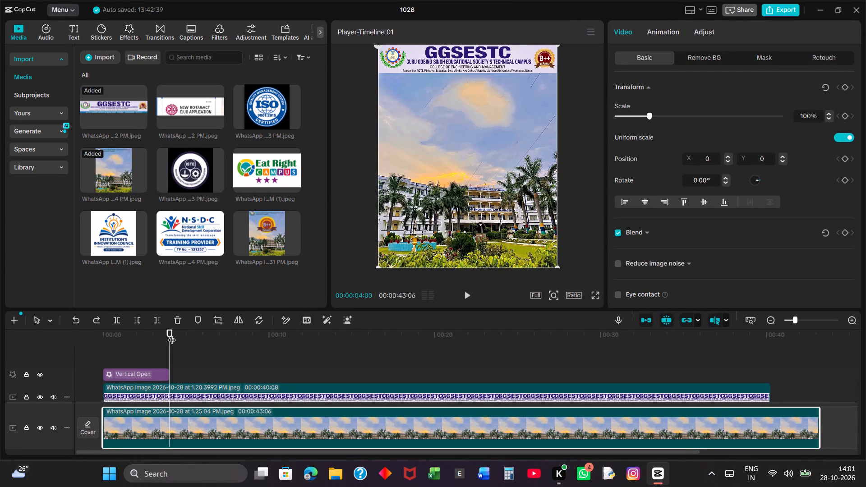
Scrub back and forth through the Vertical Open effect, from the start of the timeline to just past its end, to examine the opening.
{"action": "left_click_drag", "start_coordinate": [172, 334], "coordinate": [127, 324]}
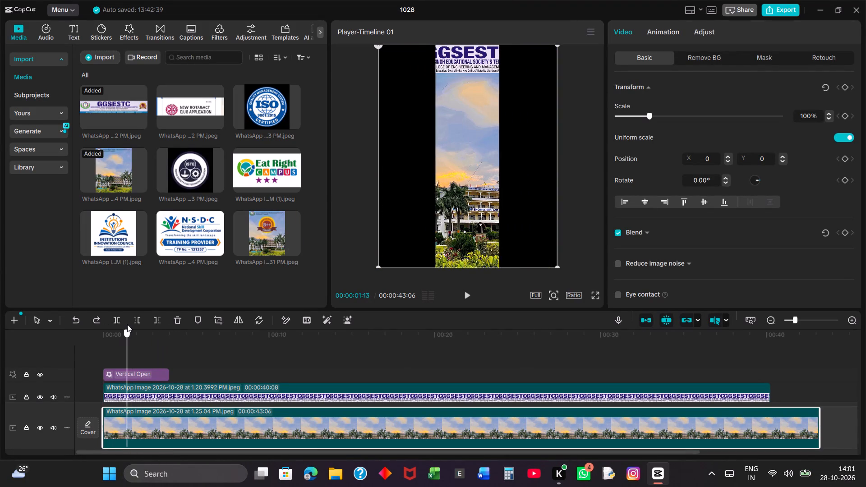
{"action": "left_click_drag", "start_coordinate": [127, 324], "coordinate": [170, 325]}
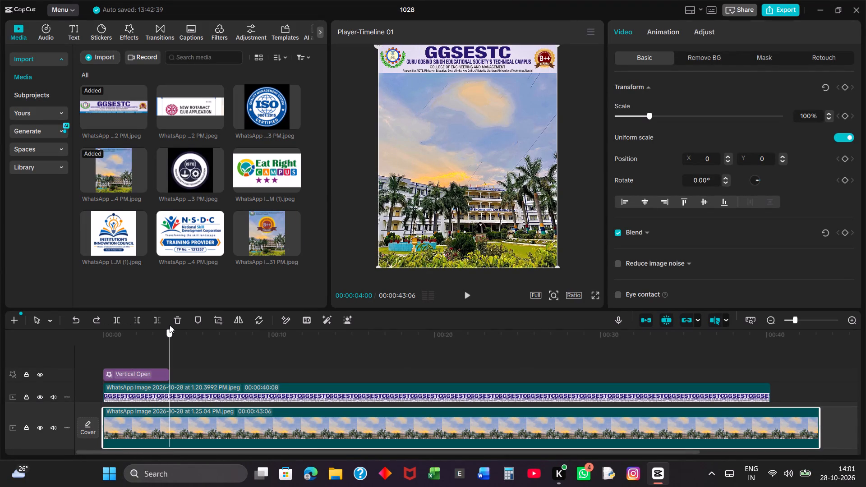
{"action": "left_click_drag", "start_coordinate": [170, 325], "coordinate": [161, 325]}
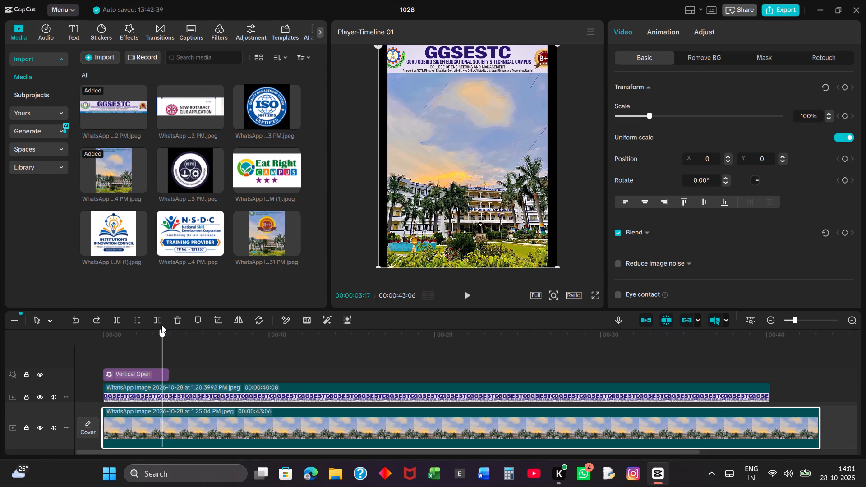
{"action": "left_click_drag", "start_coordinate": [161, 325], "coordinate": [160, 326]}
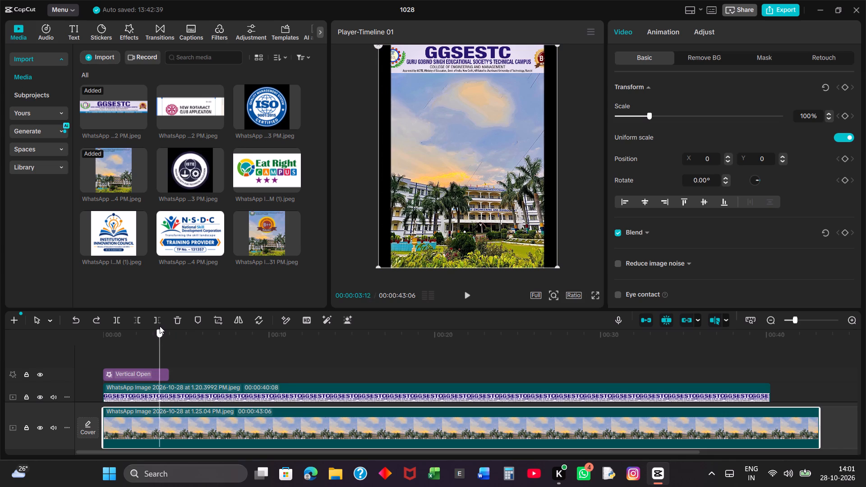
{"action": "left_click_drag", "start_coordinate": [160, 326], "coordinate": [178, 326]}
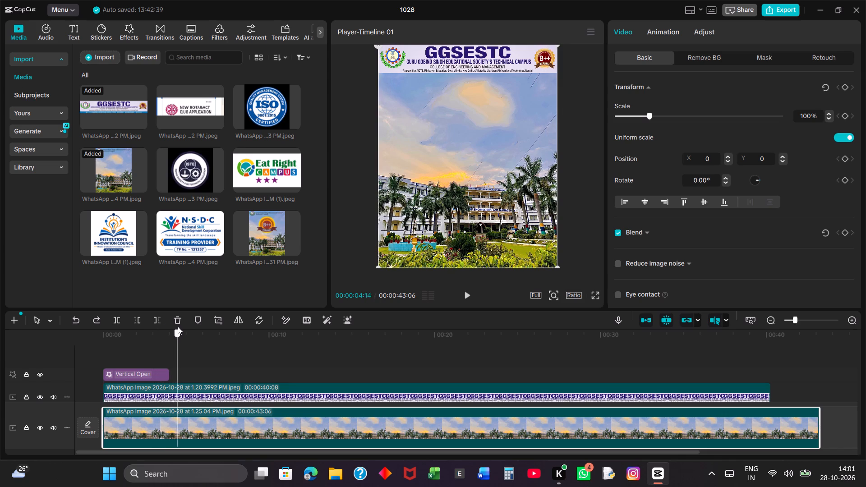
{"action": "left_click_drag", "start_coordinate": [178, 326], "coordinate": [161, 333]}
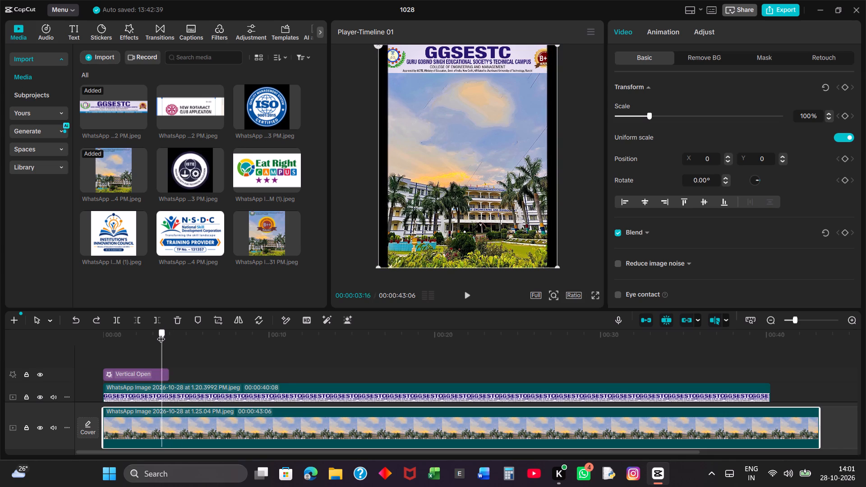
{"action": "left_click_drag", "start_coordinate": [161, 333], "coordinate": [158, 351]}
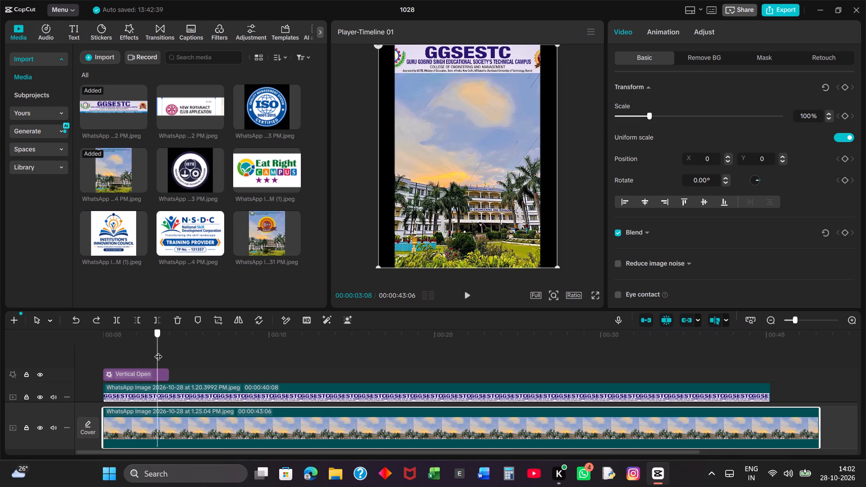
{"action": "left_click_drag", "start_coordinate": [158, 351], "coordinate": [146, 351]}
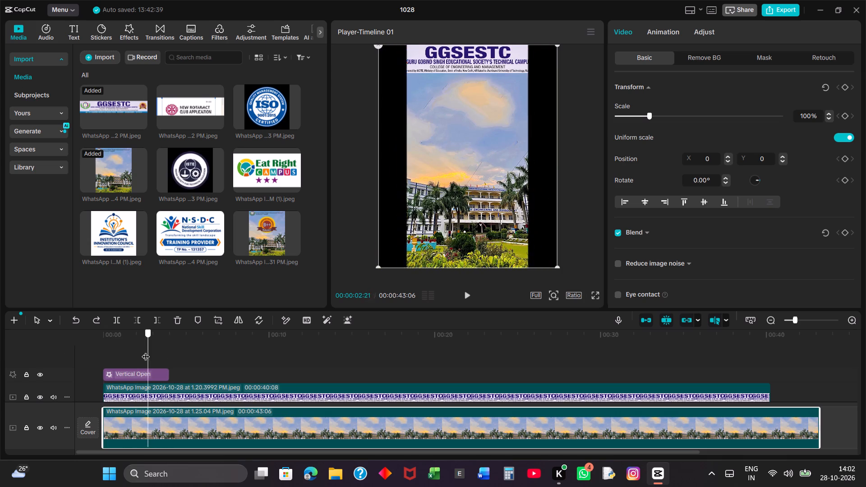
{"action": "left_click_drag", "start_coordinate": [146, 351], "coordinate": [168, 353]}
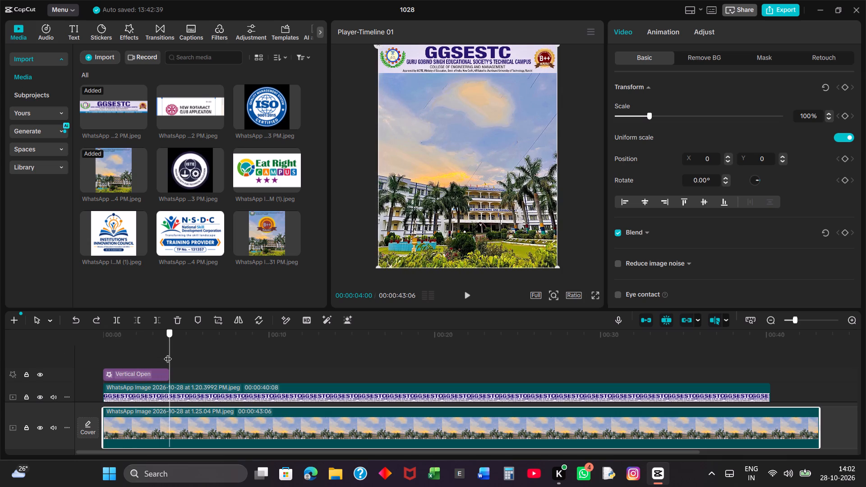
{"action": "left_click_drag", "start_coordinate": [168, 353], "coordinate": [222, 344]}
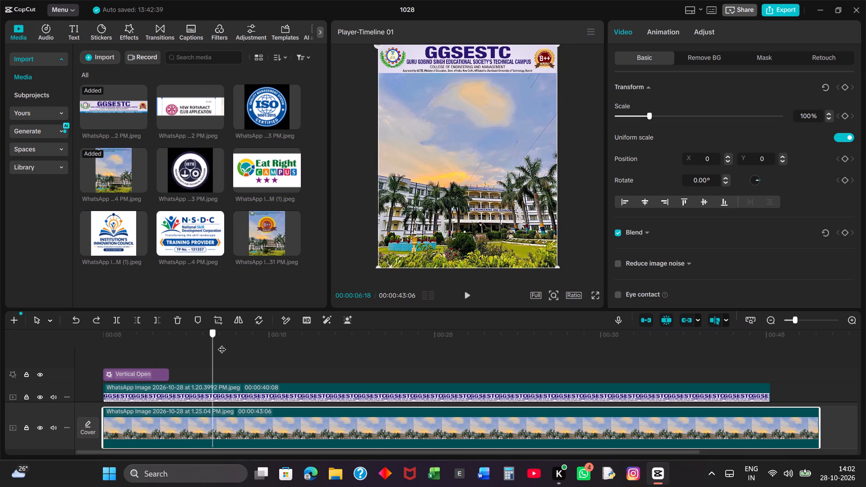
{"action": "left_click_drag", "start_coordinate": [222, 344], "coordinate": [96, 347]}
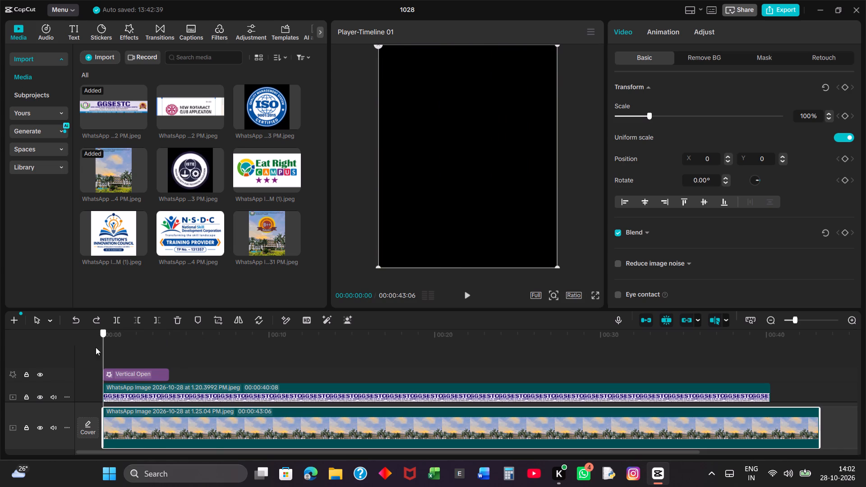
{"action": "left_click_drag", "start_coordinate": [96, 347], "coordinate": [163, 349]}
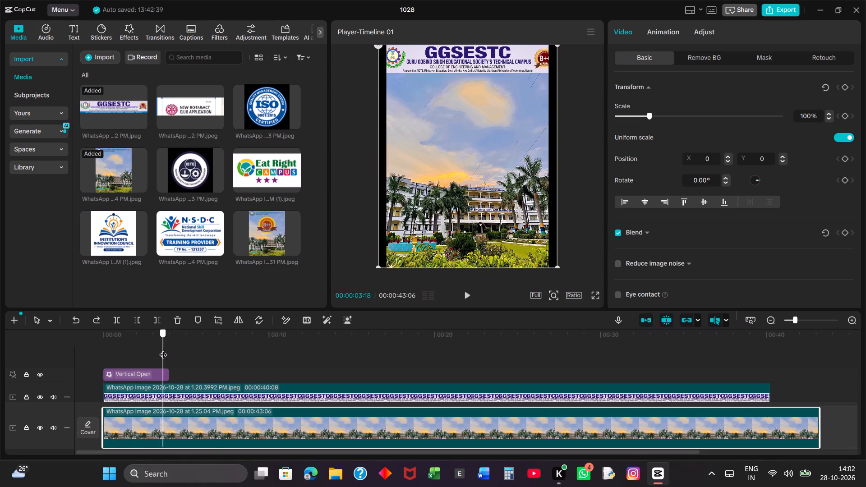
{"action": "left_click_drag", "start_coordinate": [163, 349], "coordinate": [175, 349]}
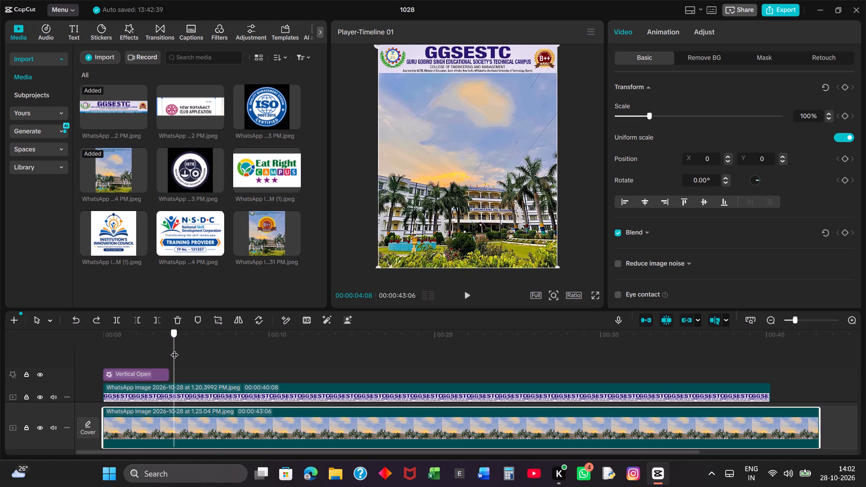
{"action": "left_click_drag", "start_coordinate": [175, 349], "coordinate": [172, 347]}
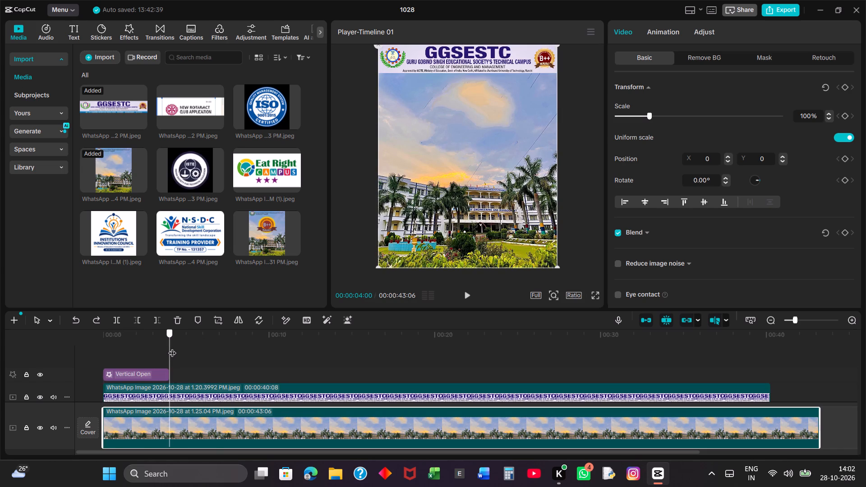
{"action": "left_click_drag", "start_coordinate": [172, 347], "coordinate": [93, 348]}
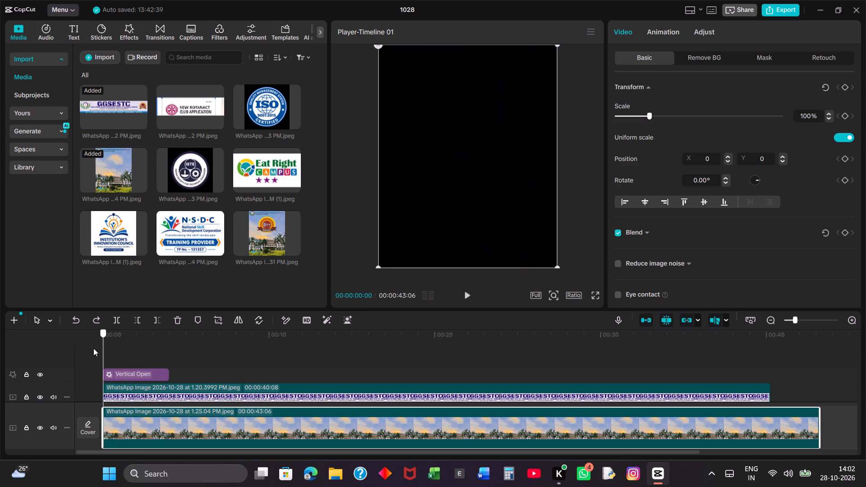
{"action": "left_click_drag", "start_coordinate": [93, 348], "coordinate": [106, 350]}
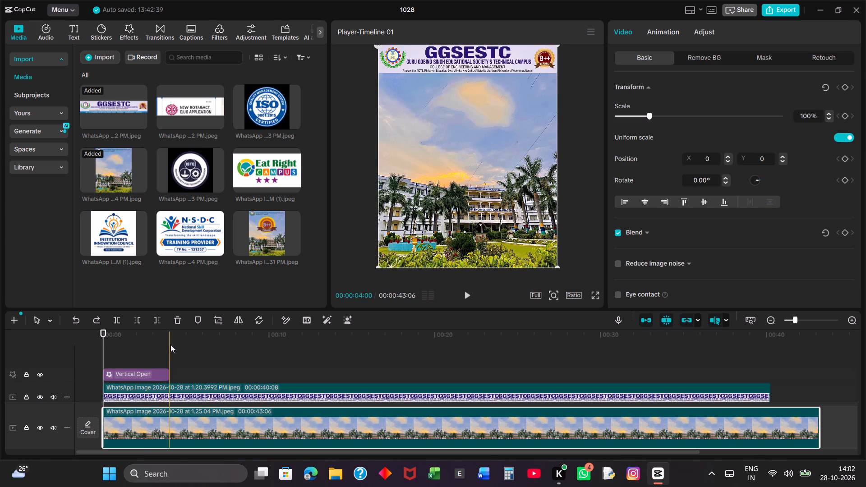
{"action": "left_click", "coordinate": [173, 345]}
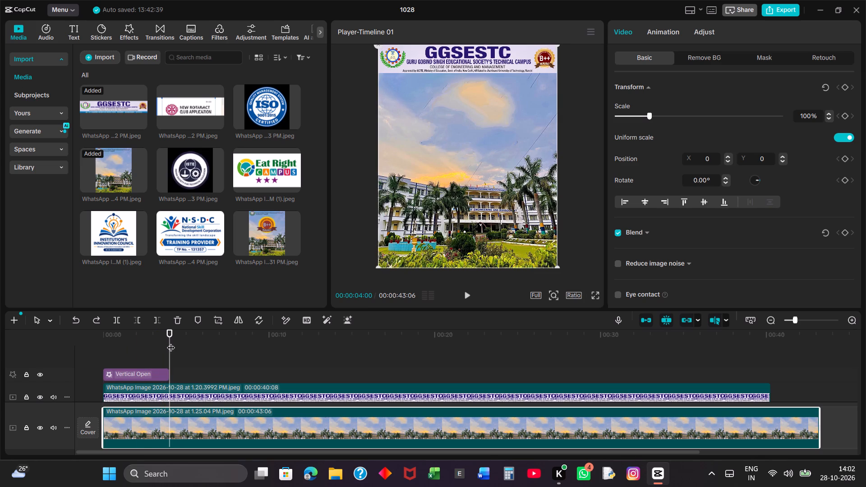
{"action": "left_click_drag", "start_coordinate": [170, 340], "coordinate": [87, 340]}
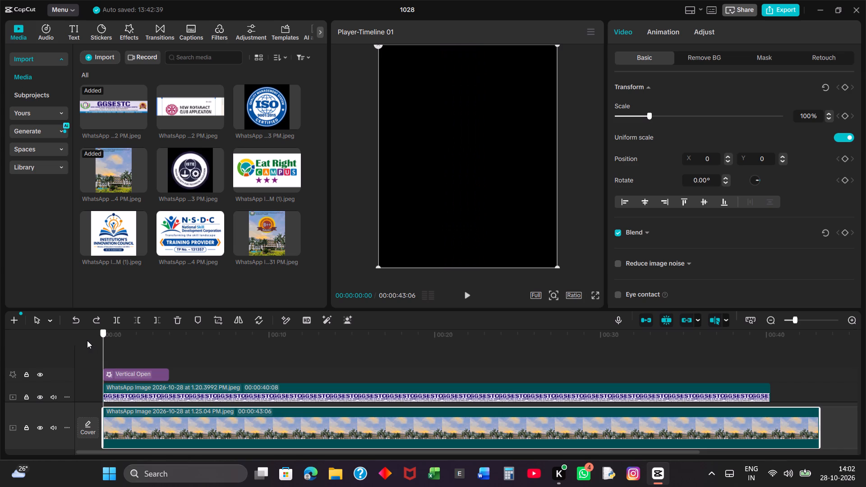
{"action": "left_click_drag", "start_coordinate": [87, 340], "coordinate": [171, 347]}
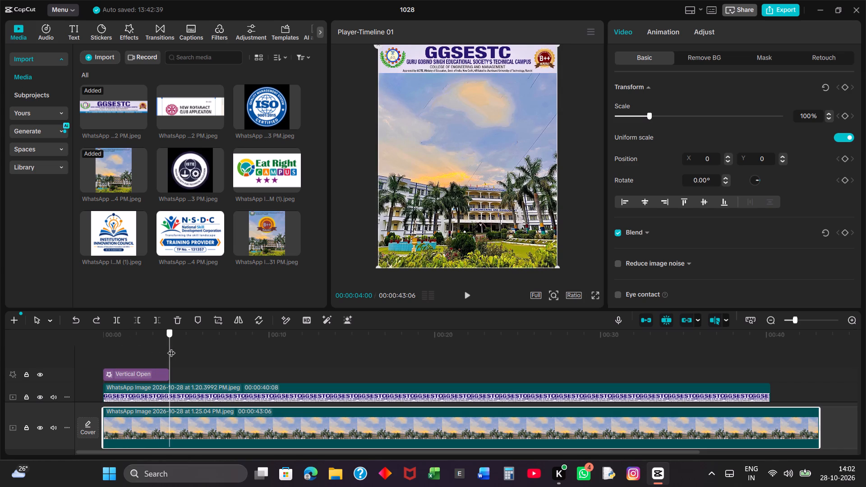
{"action": "left_click_drag", "start_coordinate": [171, 347], "coordinate": [169, 347]}
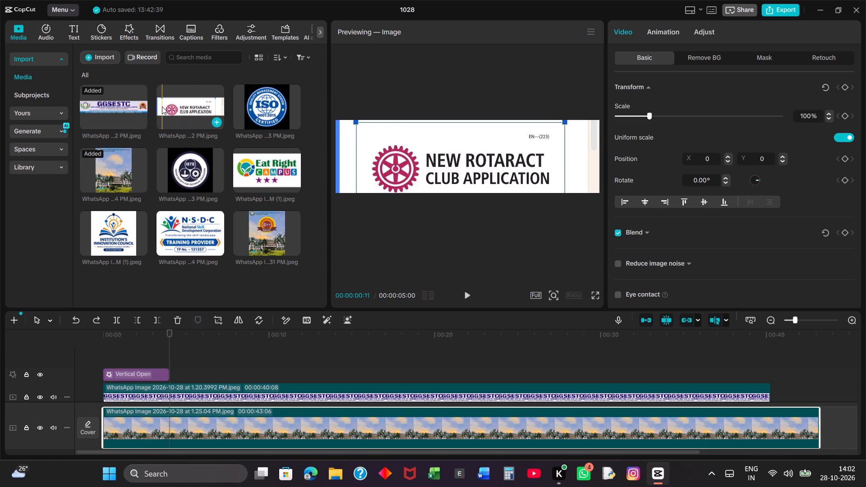
{"action": "left_click_drag", "start_coordinate": [169, 336], "coordinate": [137, 333]}
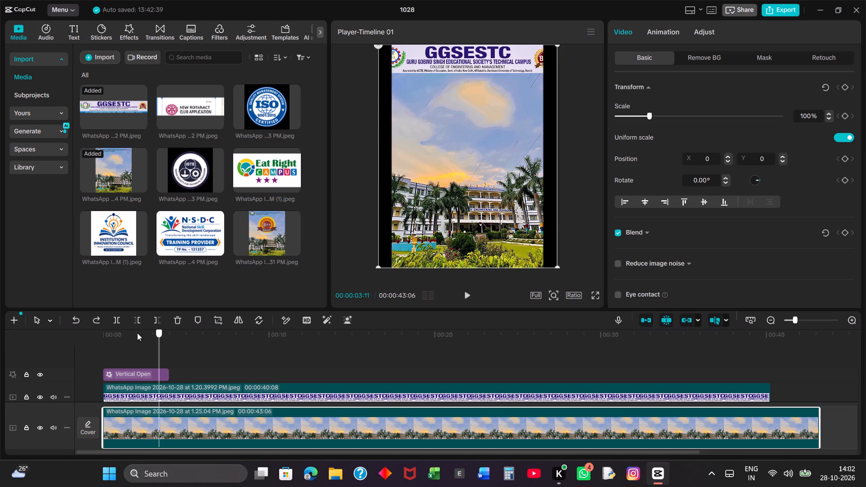
Find where the GGSESTC banner clip stops and extend its end to match the campus picture clip at 00:00:43:06.
{"action": "left_click_drag", "start_coordinate": [137, 333], "coordinate": [499, 304]}
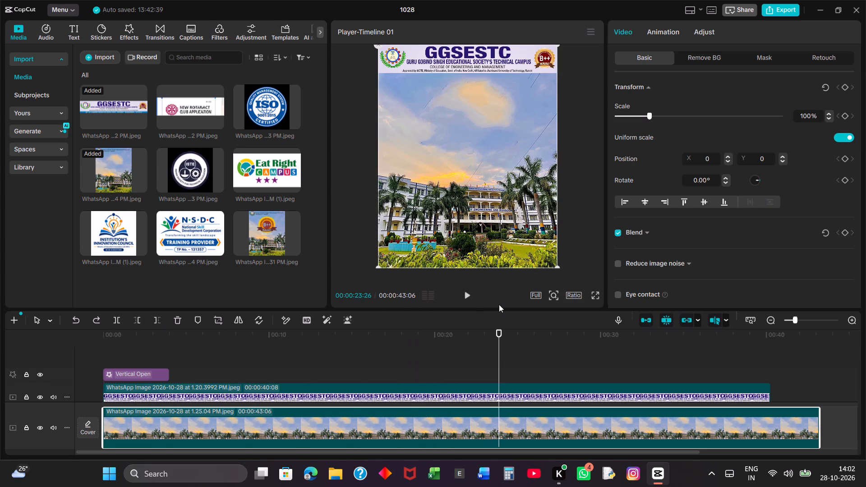
{"action": "left_click_drag", "start_coordinate": [498, 341], "coordinate": [572, 347]}
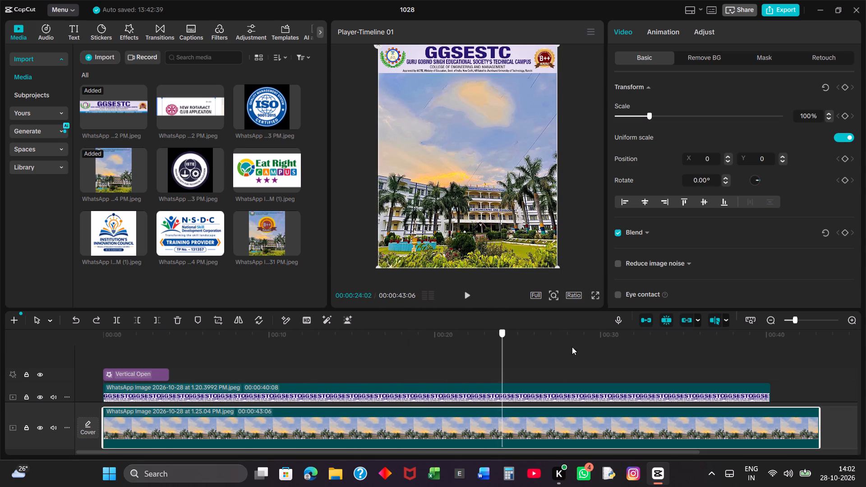
{"action": "left_click_drag", "start_coordinate": [572, 347], "coordinate": [809, 368]}
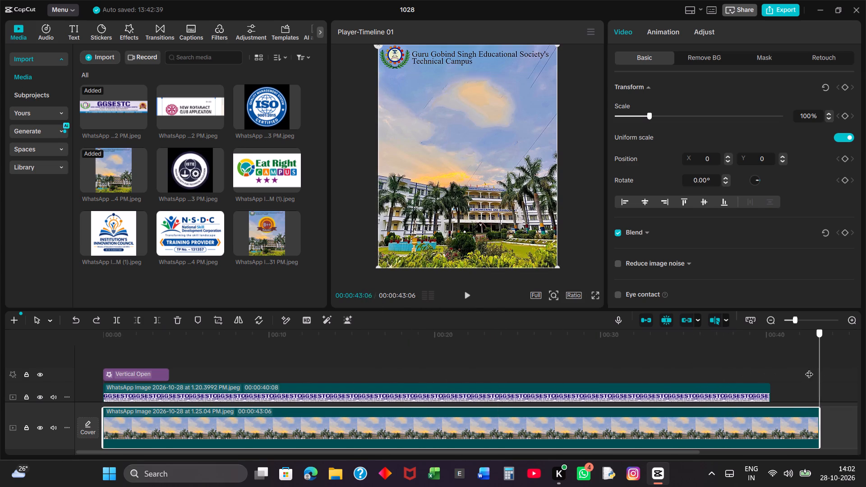
{"action": "left_click_drag", "start_coordinate": [809, 368], "coordinate": [680, 392]}
{"action": "left_click", "coordinate": [680, 392]}
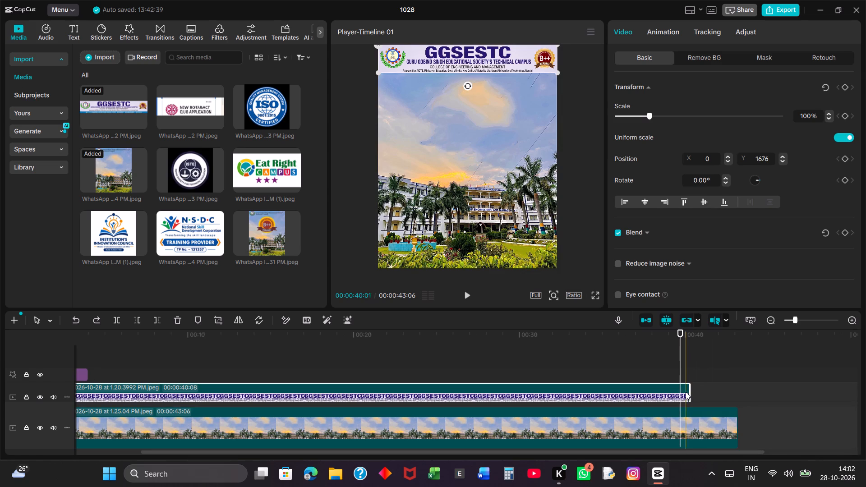
{"action": "left_click_drag", "start_coordinate": [690, 391], "coordinate": [739, 398]}
Scrub through the Vertical Open effect from the timeline start again and leave the playhead at its end, 00:00:04:00.
{"action": "left_click_drag", "start_coordinate": [681, 354], "coordinate": [667, 354]}
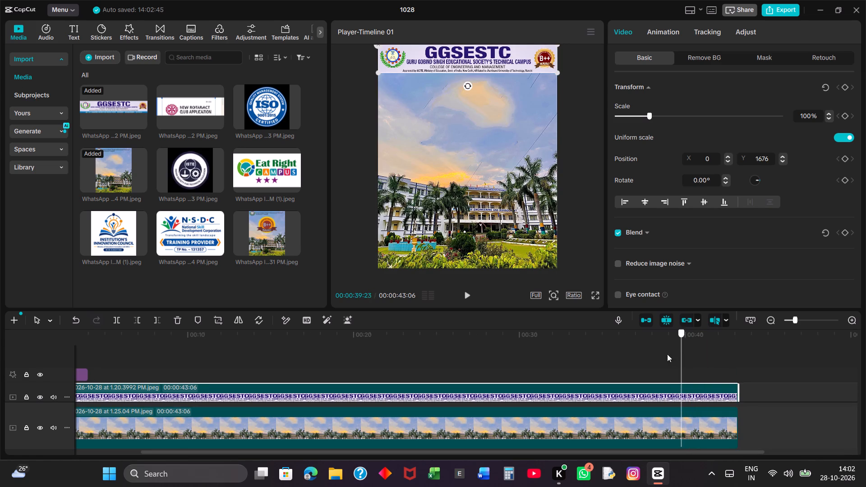
{"action": "left_click_drag", "start_coordinate": [667, 354], "coordinate": [91, 480]}
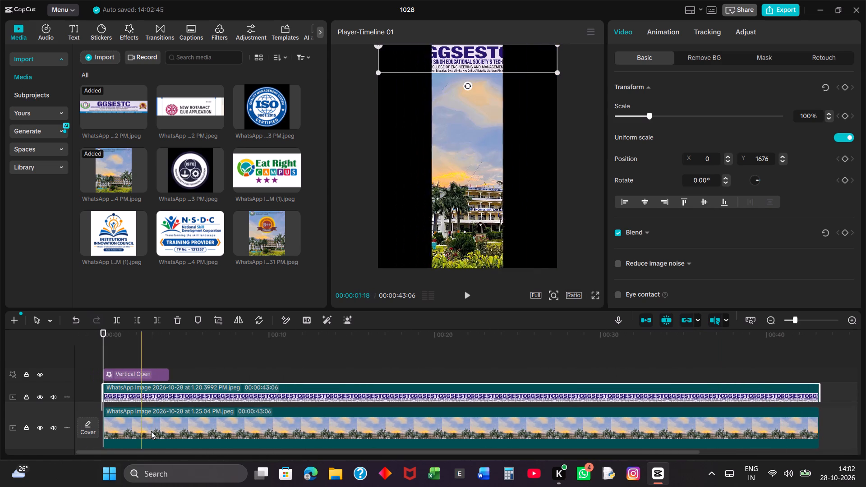
{"action": "left_click_drag", "start_coordinate": [101, 354], "coordinate": [124, 356]}
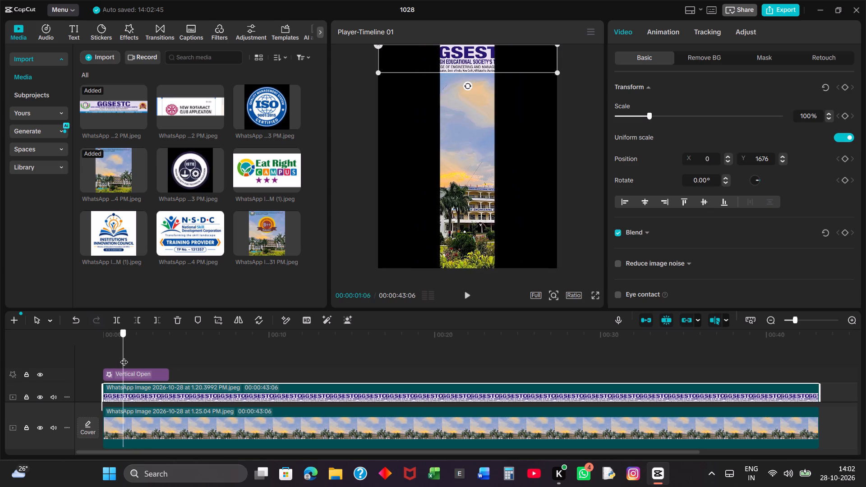
{"action": "left_click_drag", "start_coordinate": [124, 356], "coordinate": [175, 358]}
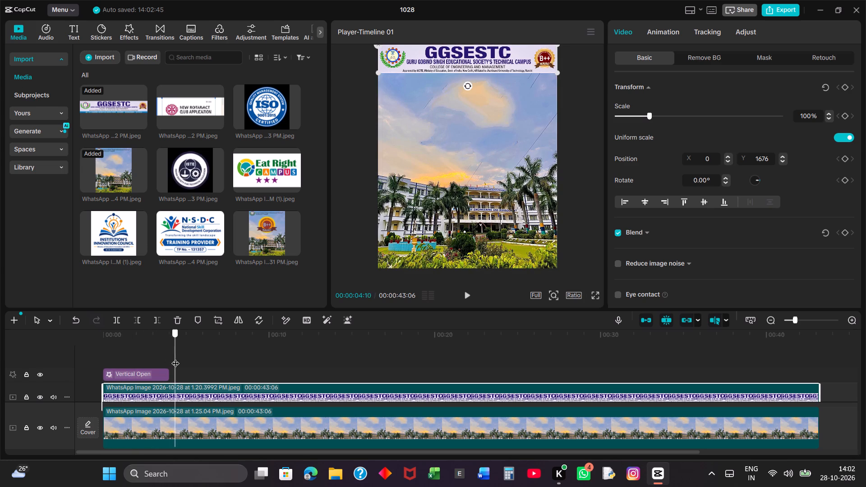
{"action": "left_click_drag", "start_coordinate": [175, 358], "coordinate": [170, 358]}
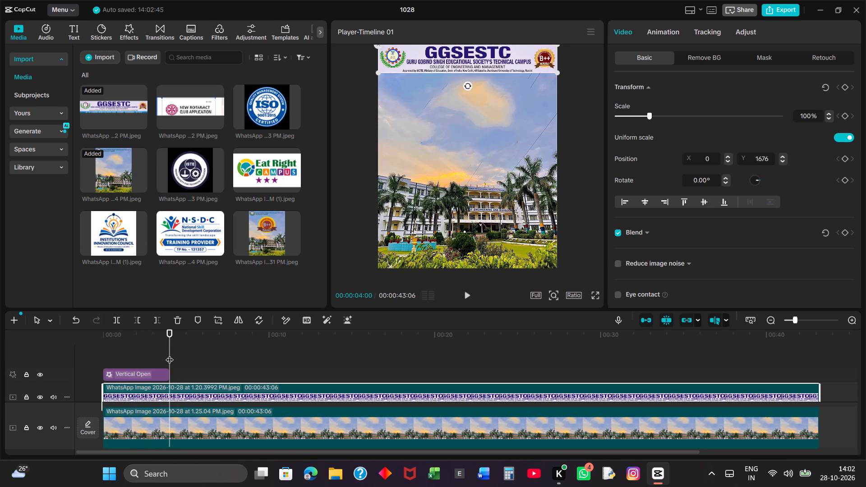
{"action": "left_click_drag", "start_coordinate": [170, 345], "coordinate": [170, 346]}
{"action": "left_click_drag", "start_coordinate": [170, 346], "coordinate": [168, 350]}
{"action": "left_click_drag", "start_coordinate": [168, 350], "coordinate": [143, 348]}
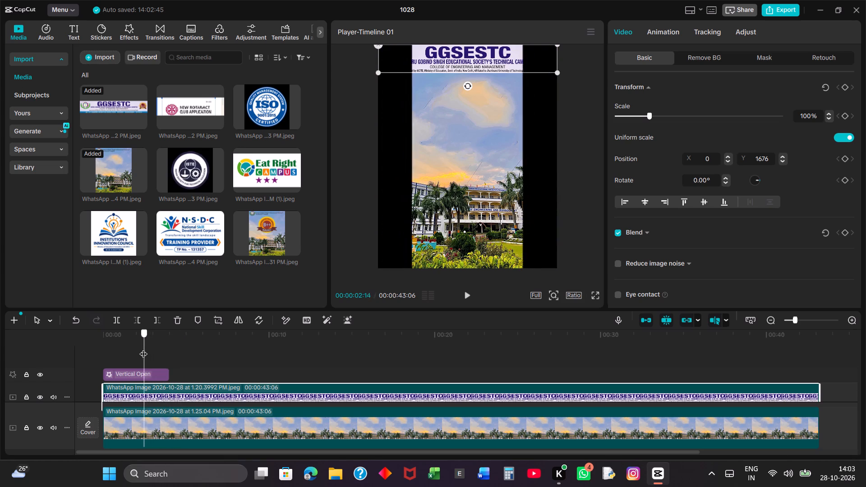
{"action": "left_click_drag", "start_coordinate": [143, 348], "coordinate": [169, 352]}
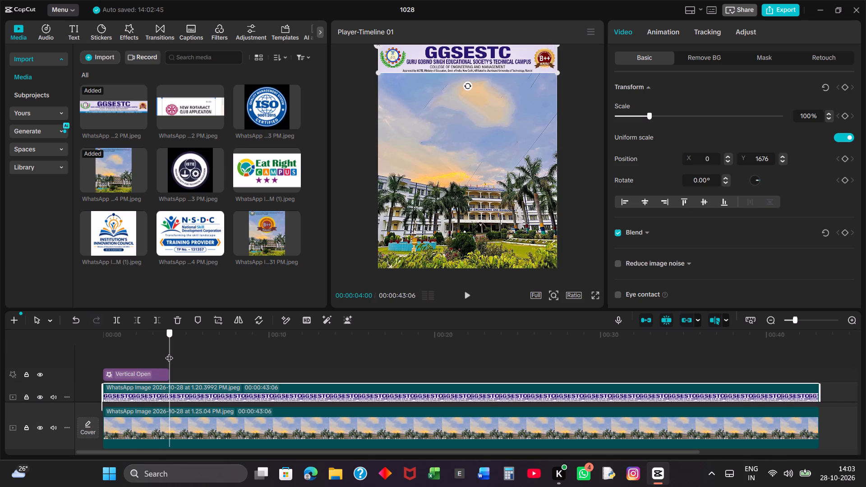
{"action": "left_click_drag", "start_coordinate": [169, 352], "coordinate": [170, 352]}
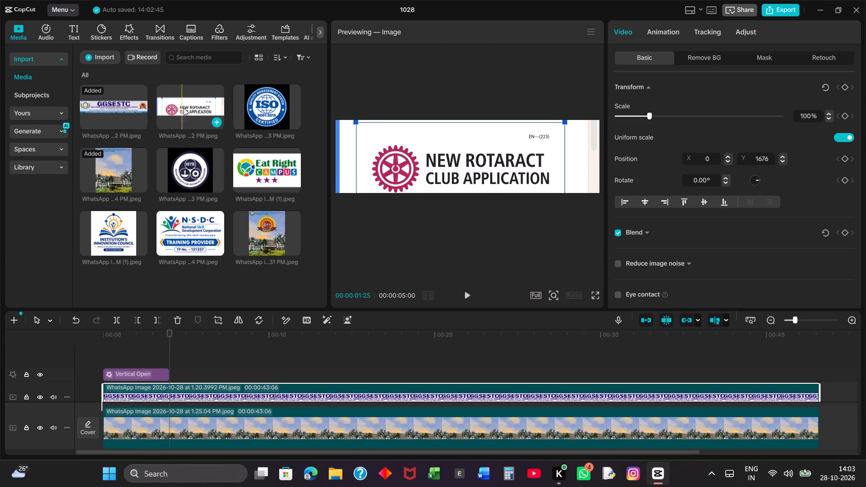
Add the New Rotaract Club Application image on a track above the Vertical Open effect, starting at 00:00:04:00.
{"action": "left_click_drag", "start_coordinate": [184, 107], "coordinate": [182, 324]}
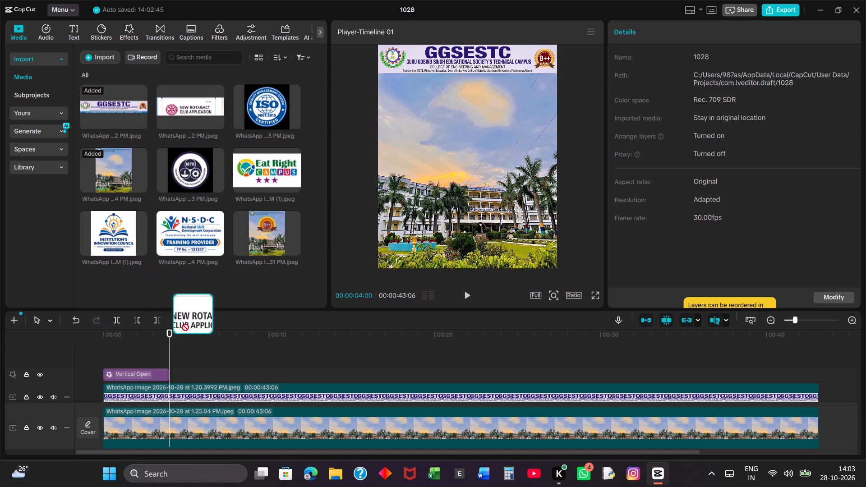
{"action": "left_click_drag", "start_coordinate": [182, 324], "coordinate": [169, 366]}
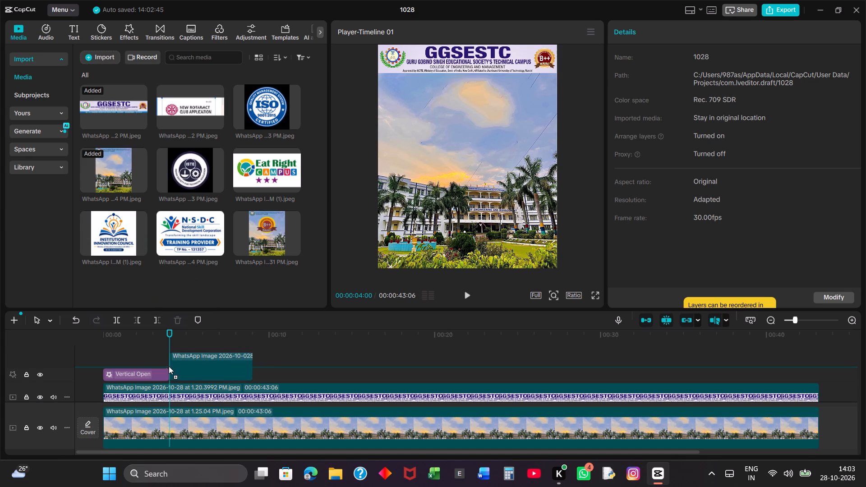
{"action": "left_click_drag", "start_coordinate": [169, 366], "coordinate": [166, 368]}
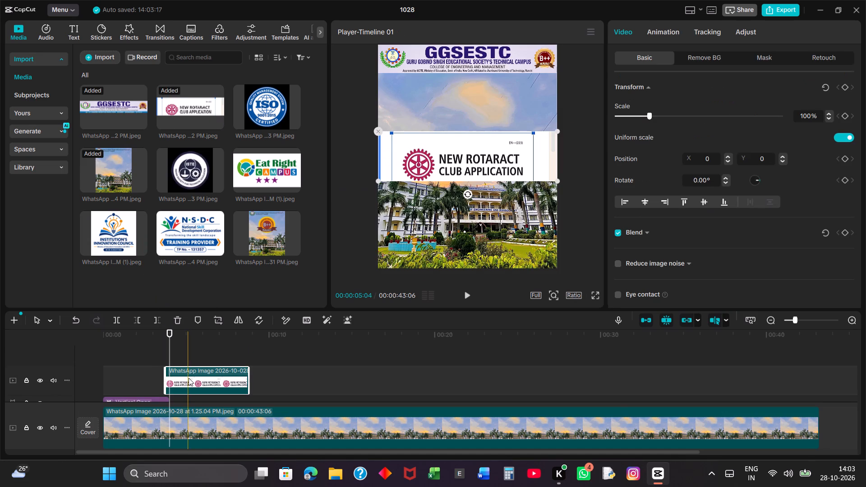
{"action": "left_click_drag", "start_coordinate": [189, 378], "coordinate": [189, 396]}
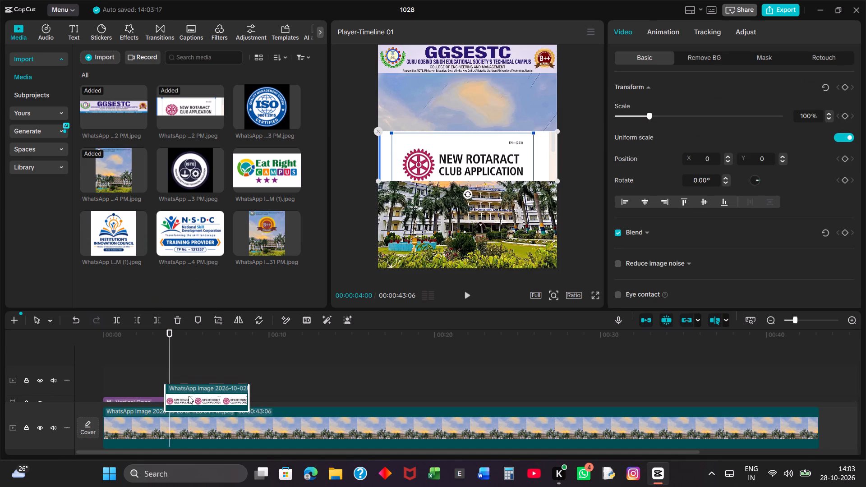
{"action": "left_click_drag", "start_coordinate": [189, 396], "coordinate": [189, 396]}
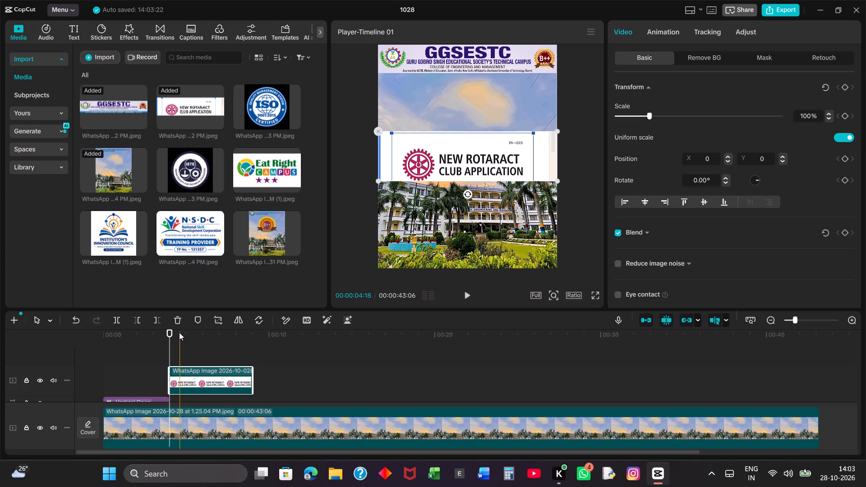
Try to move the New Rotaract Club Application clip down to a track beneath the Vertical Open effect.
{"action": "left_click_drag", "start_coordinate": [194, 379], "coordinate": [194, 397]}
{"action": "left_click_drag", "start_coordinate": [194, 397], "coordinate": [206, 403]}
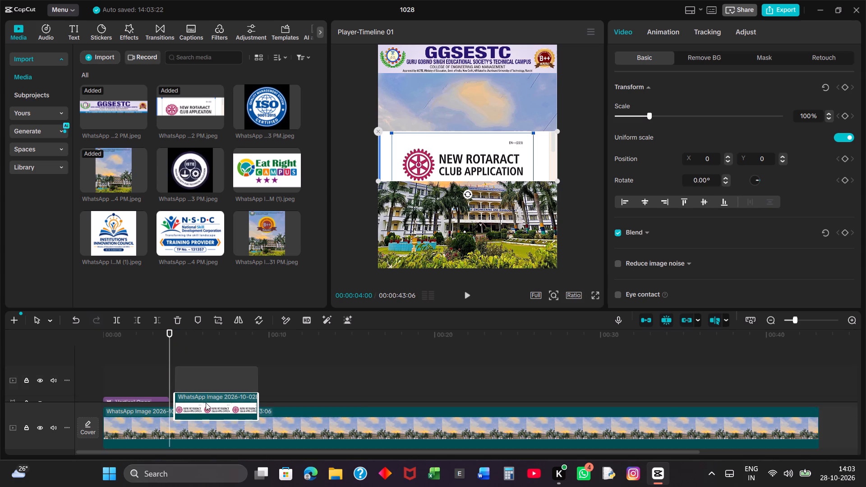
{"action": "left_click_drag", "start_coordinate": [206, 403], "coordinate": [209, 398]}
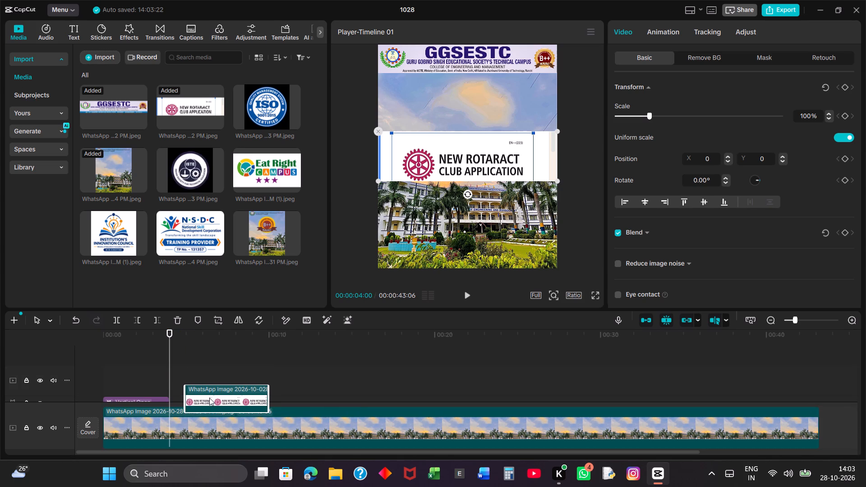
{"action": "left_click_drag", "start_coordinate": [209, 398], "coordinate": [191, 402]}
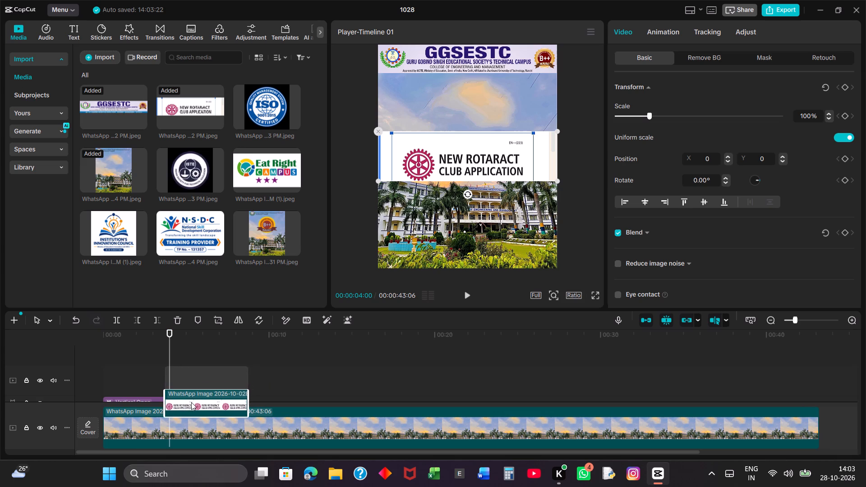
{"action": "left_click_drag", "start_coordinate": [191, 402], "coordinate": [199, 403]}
Move the New Rotaract Club Application clip between the Vertical Open effect and the GGSESTC banner track, starting at 00:00:04:00.
{"action": "scroll", "coordinate": [199, 403], "scroll_direction": "down", "scroll_amount": 1}
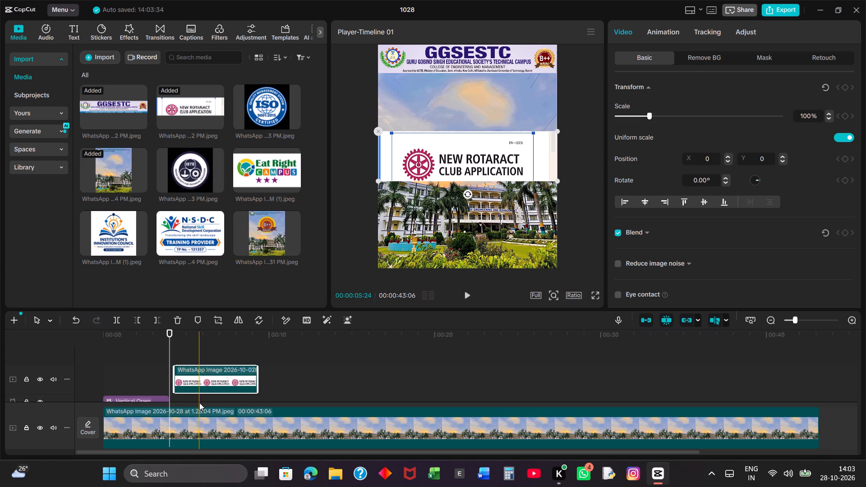
{"action": "scroll", "coordinate": [199, 403], "scroll_direction": "down", "scroll_amount": 1}
{"action": "scroll", "coordinate": [204, 369], "scroll_direction": "up", "scroll_amount": 1}
{"action": "scroll", "coordinate": [204, 369], "scroll_direction": "down", "scroll_amount": 1, "text": "ctrl"}
{"action": "scroll", "coordinate": [204, 369], "scroll_direction": "up", "scroll_amount": 1, "text": "ctrl"}
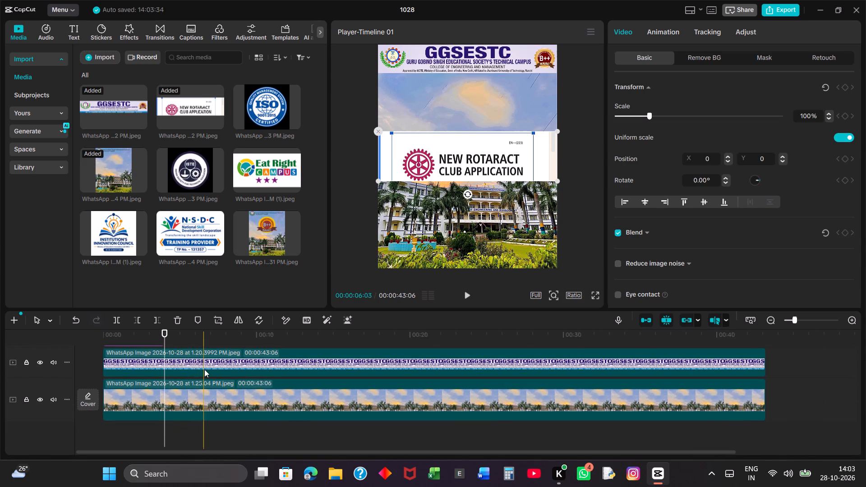
{"action": "scroll", "coordinate": [204, 369], "scroll_direction": "up", "scroll_amount": 2}
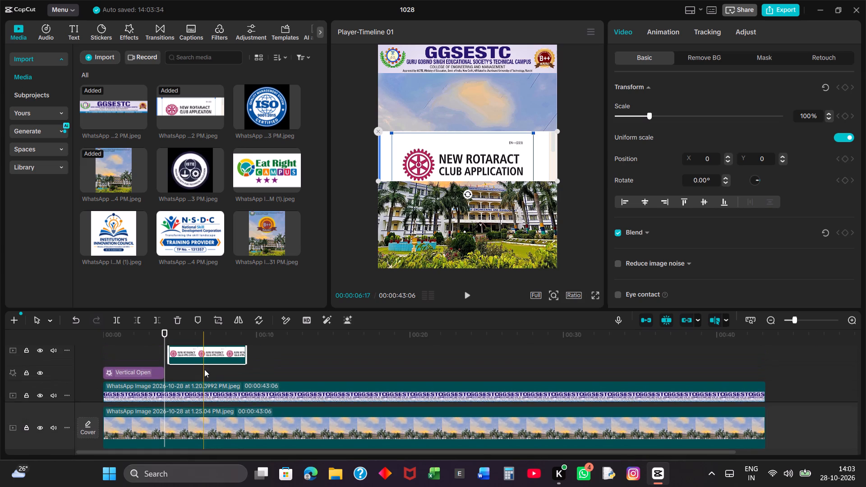
{"action": "left_click_drag", "start_coordinate": [193, 348], "coordinate": [189, 364]}
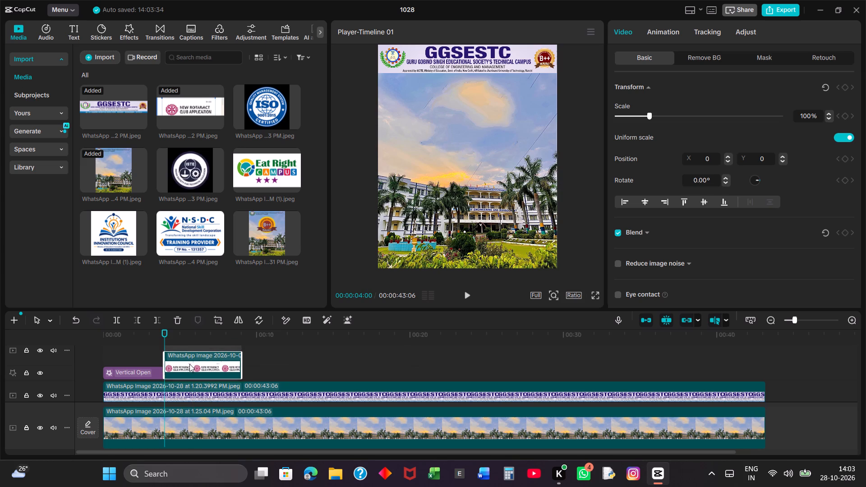
{"action": "left_click_drag", "start_coordinate": [189, 364], "coordinate": [189, 368]}
{"action": "left_click_drag", "start_coordinate": [188, 357], "coordinate": [186, 382]}
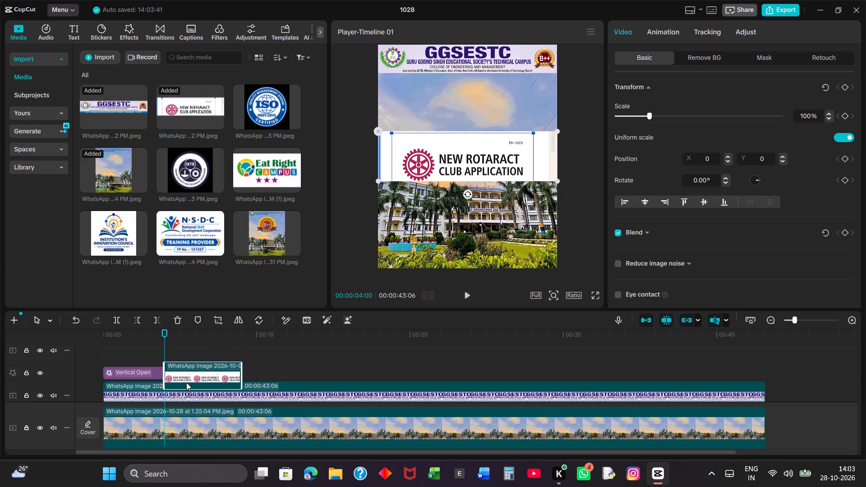
{"action": "left_click_drag", "start_coordinate": [186, 382], "coordinate": [186, 384]}
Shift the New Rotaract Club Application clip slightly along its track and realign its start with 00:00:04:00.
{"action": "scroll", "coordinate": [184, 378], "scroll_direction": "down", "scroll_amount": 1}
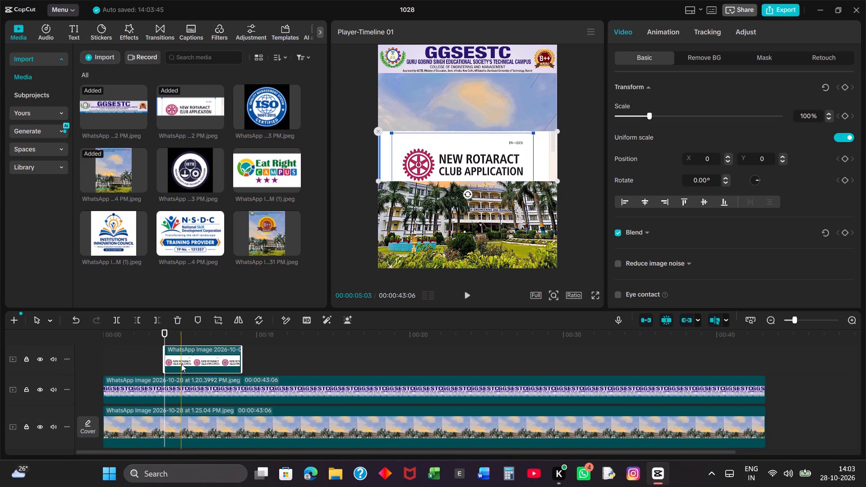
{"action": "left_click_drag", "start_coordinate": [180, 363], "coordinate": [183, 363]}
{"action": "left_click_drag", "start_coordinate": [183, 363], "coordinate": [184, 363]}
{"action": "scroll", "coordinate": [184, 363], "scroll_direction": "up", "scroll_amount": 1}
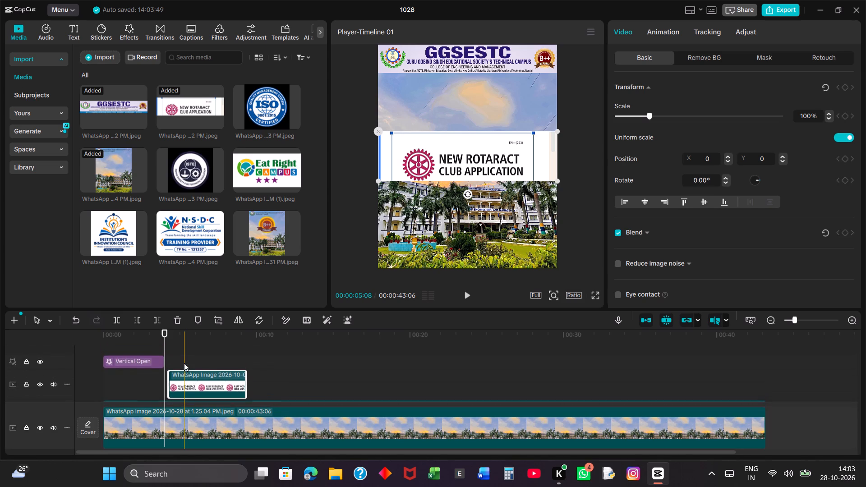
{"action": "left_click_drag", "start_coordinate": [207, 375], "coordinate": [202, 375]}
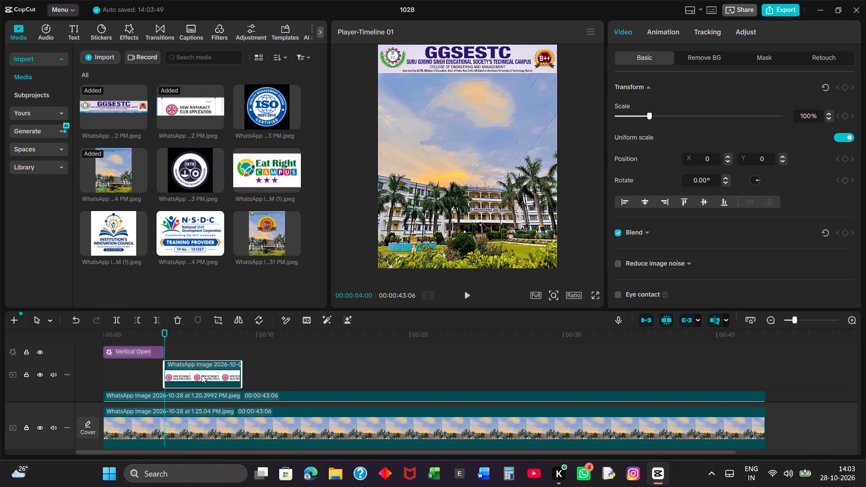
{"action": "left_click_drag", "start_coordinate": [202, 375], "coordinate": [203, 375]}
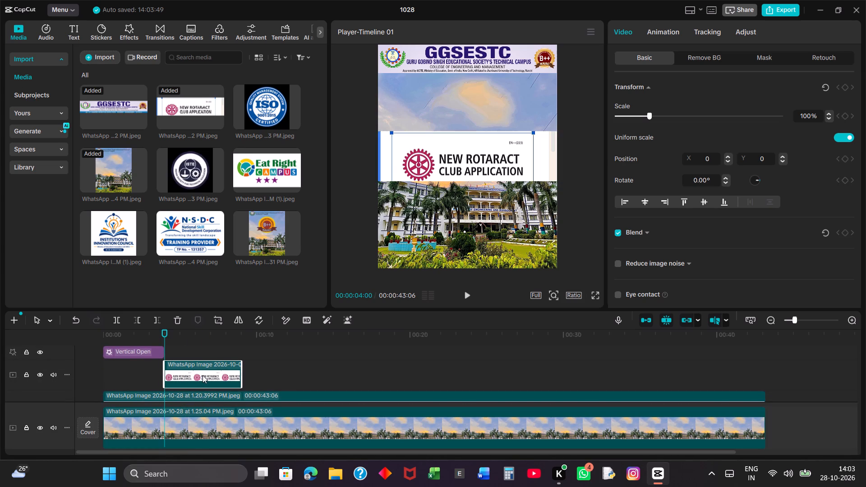
Crop the New Rotaract Club Application clip closely around its wheel logo and title, removing the EN—(223) code and the outer borders.
{"action": "left_click", "coordinate": [279, 357]}
{"action": "left_click", "coordinate": [208, 365]}
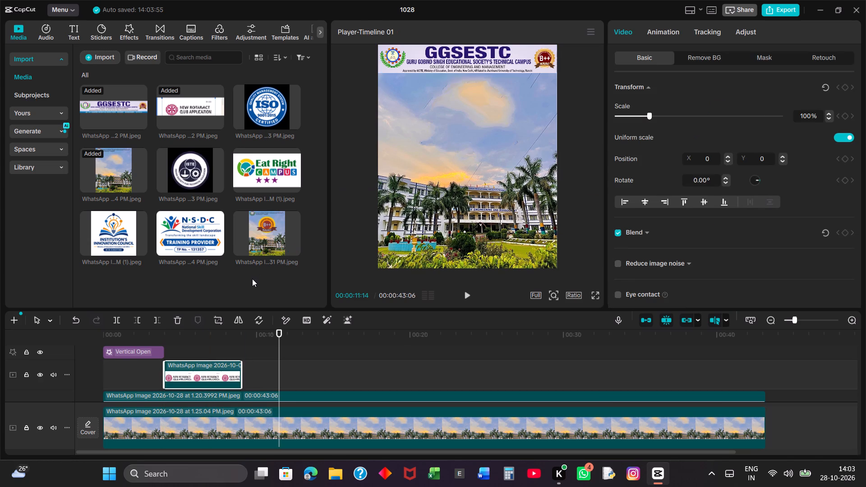
{"action": "left_click", "coordinate": [220, 321]}
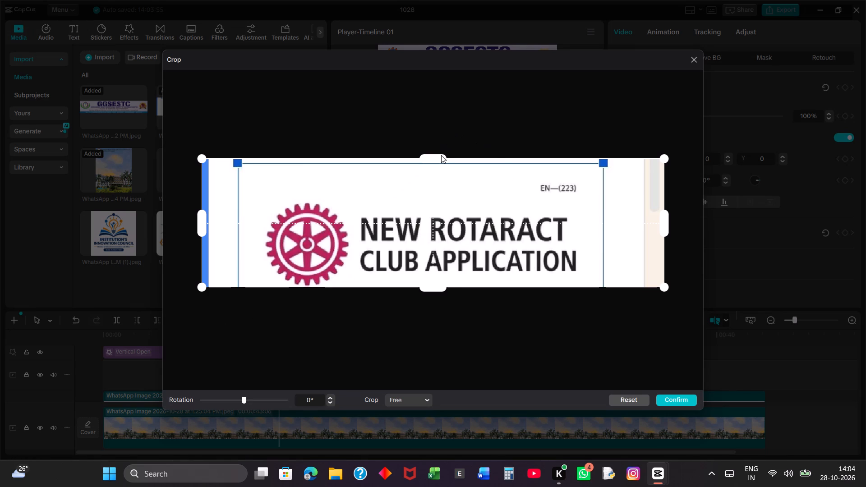
{"action": "left_click_drag", "start_coordinate": [441, 156], "coordinate": [440, 188]}
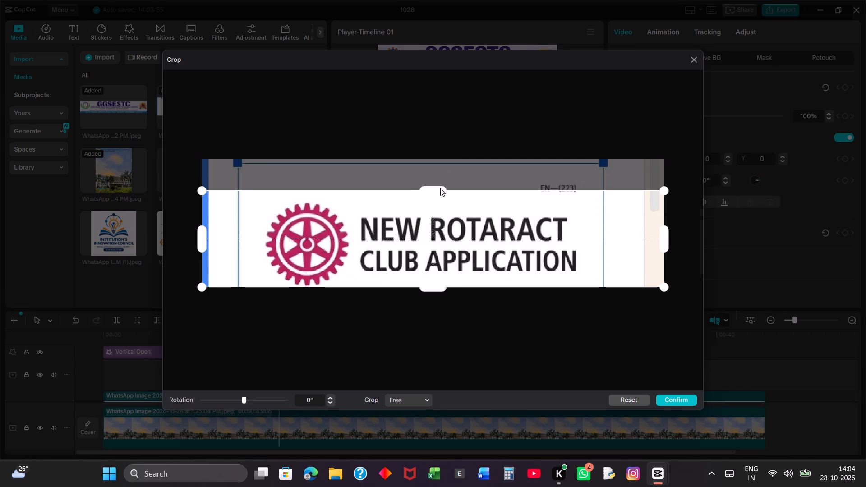
{"action": "left_click_drag", "start_coordinate": [440, 188], "coordinate": [440, 201]}
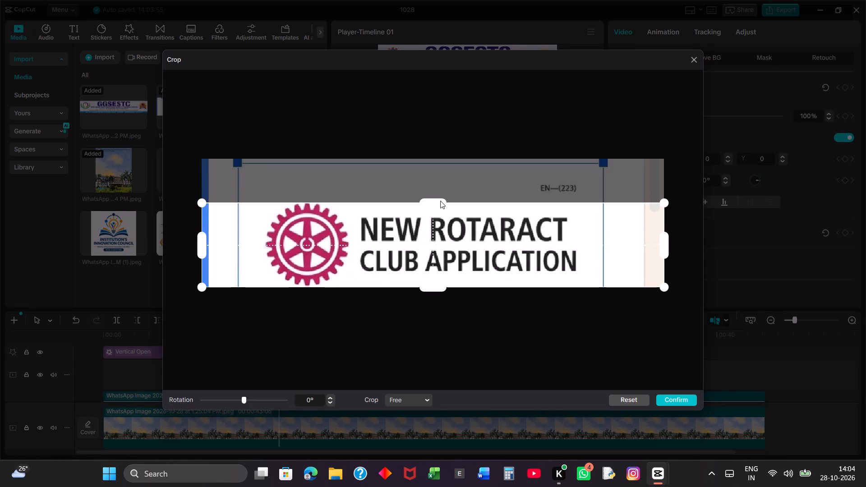
{"action": "left_click_drag", "start_coordinate": [440, 201], "coordinate": [441, 195]}
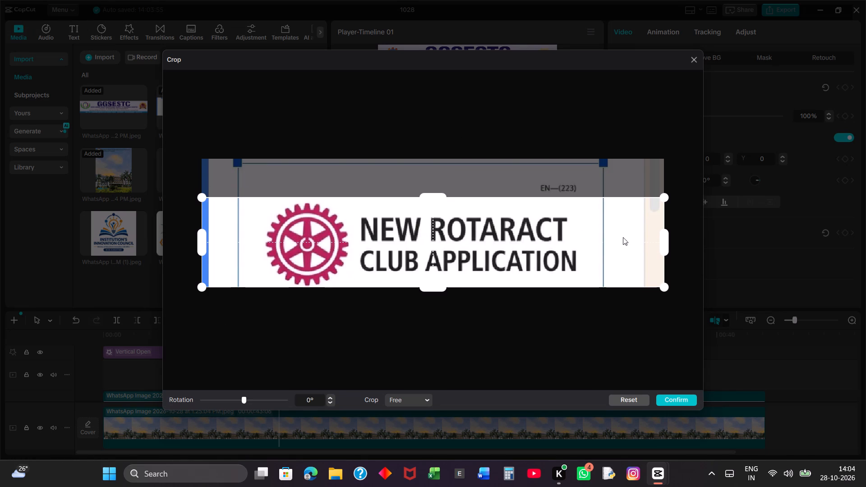
{"action": "left_click_drag", "start_coordinate": [663, 240], "coordinate": [592, 241]}
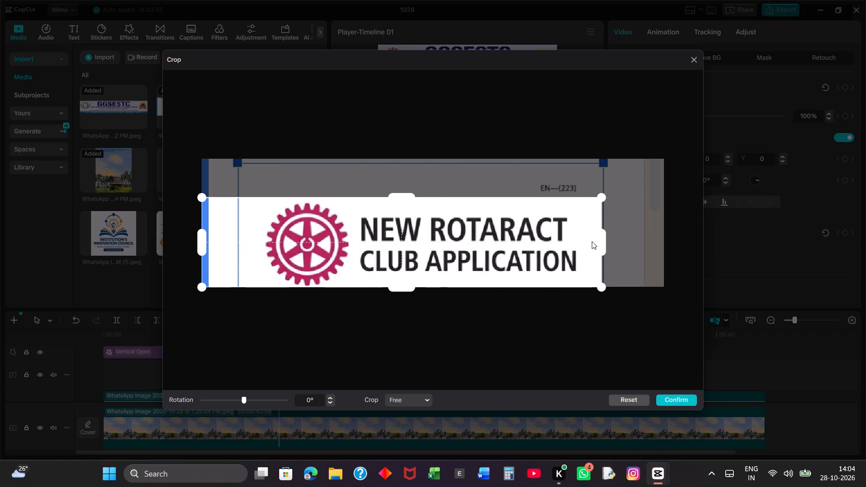
{"action": "left_click_drag", "start_coordinate": [592, 241], "coordinate": [587, 239]}
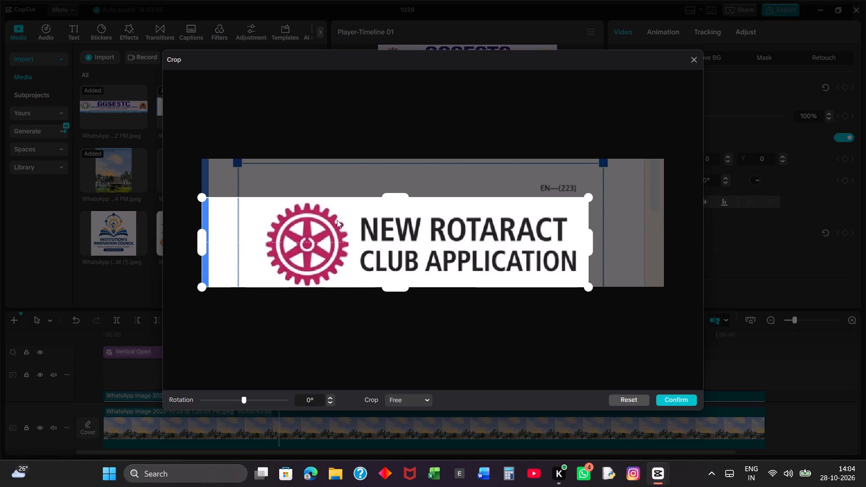
{"action": "left_click_drag", "start_coordinate": [200, 242], "coordinate": [251, 242]}
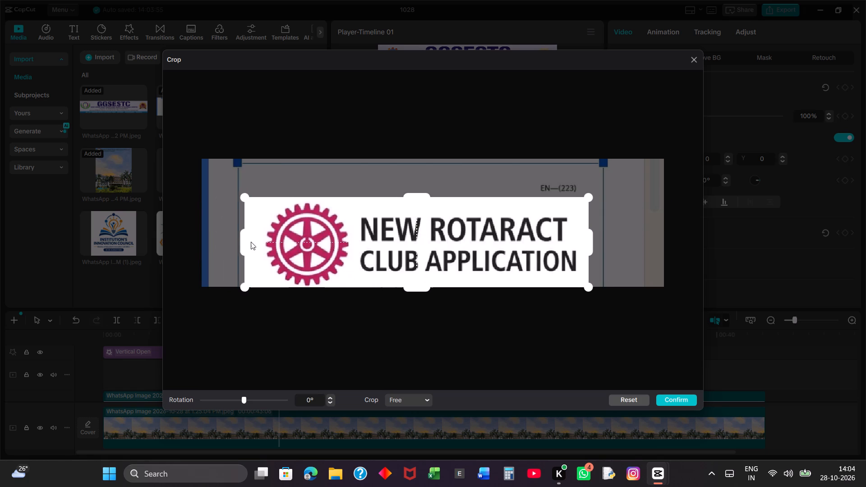
{"action": "left_click_drag", "start_coordinate": [251, 242], "coordinate": [248, 242]}
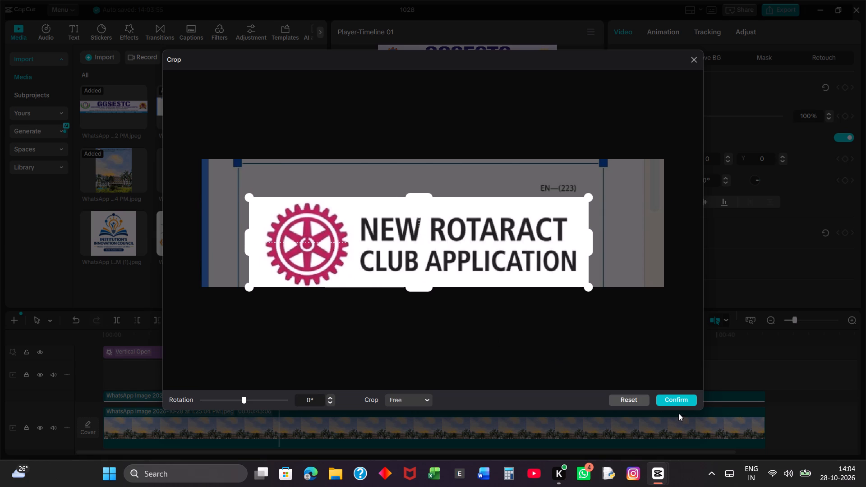
{"action": "left_click", "coordinate": [672, 402]}
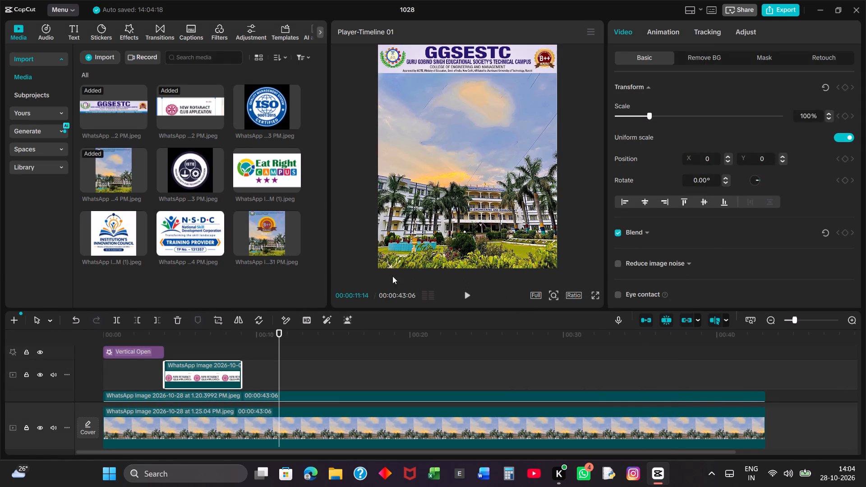
With the playhead at 00:00:06:19, scale the cropped Rotaract image down to 60%.
{"action": "left_click_drag", "start_coordinate": [277, 345], "coordinate": [210, 348]}
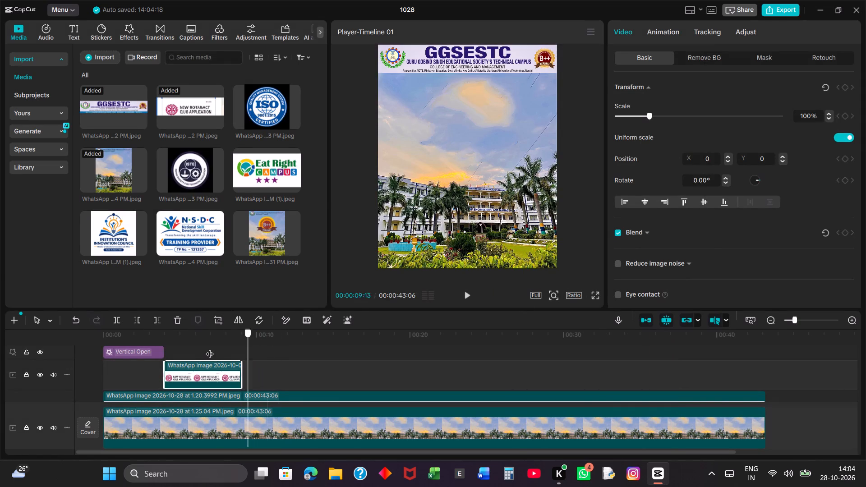
{"action": "left_click_drag", "start_coordinate": [210, 348], "coordinate": [205, 348]}
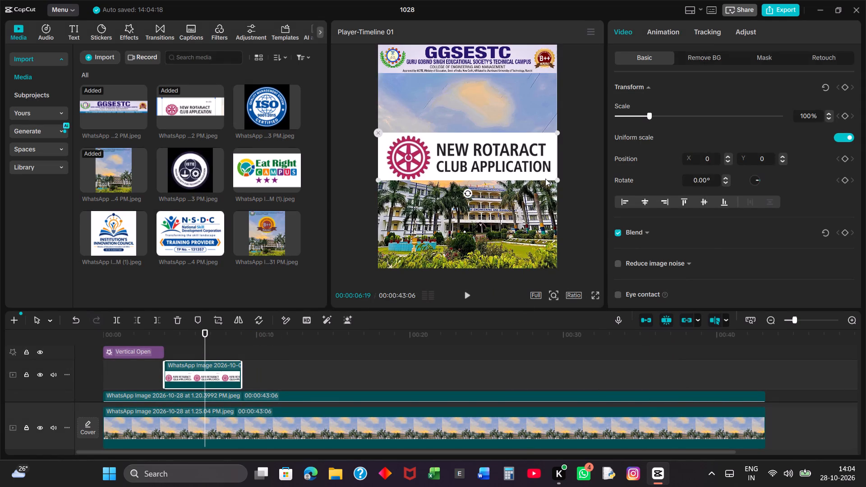
{"action": "left_click_drag", "start_coordinate": [555, 179], "coordinate": [472, 148]}
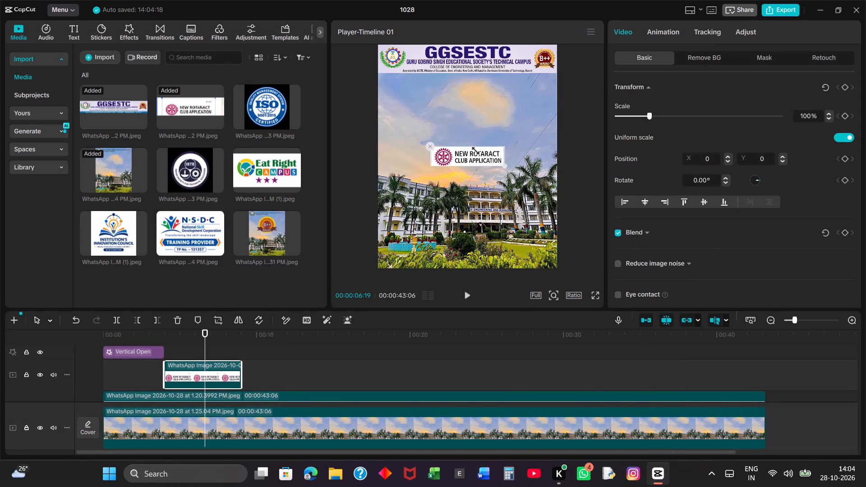
{"action": "left_click_drag", "start_coordinate": [472, 148], "coordinate": [496, 161]}
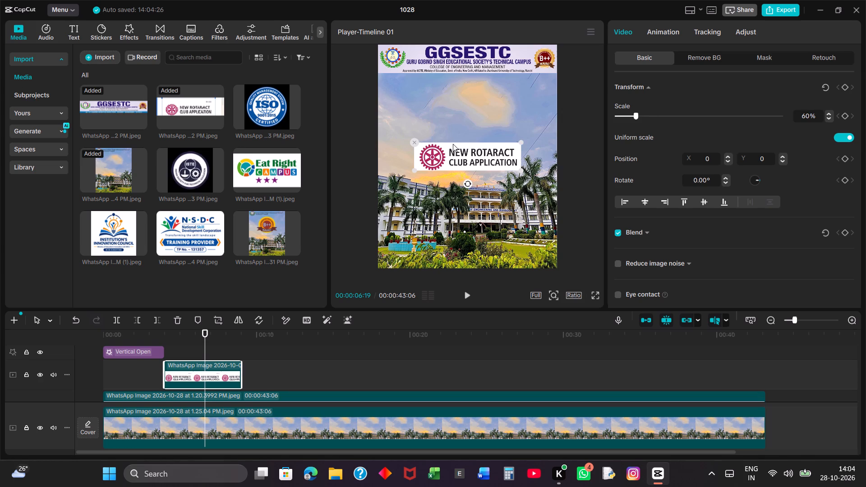
Move the Rotaract logo image to the picture's left edge just below the GGSESTC banner, at position X -621, Y 919.
{"action": "left_click_drag", "start_coordinate": [461, 156], "coordinate": [428, 97]}
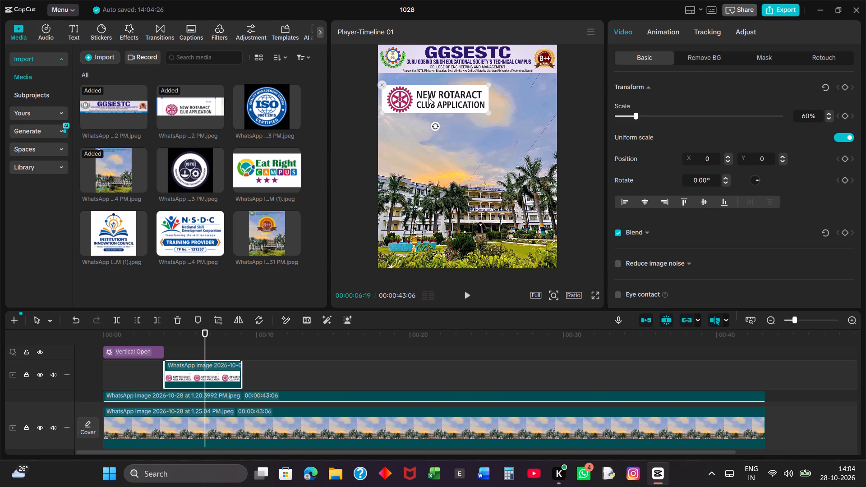
{"action": "left_click_drag", "start_coordinate": [428, 97], "coordinate": [428, 98]}
{"action": "left_click_drag", "start_coordinate": [428, 98], "coordinate": [427, 102]}
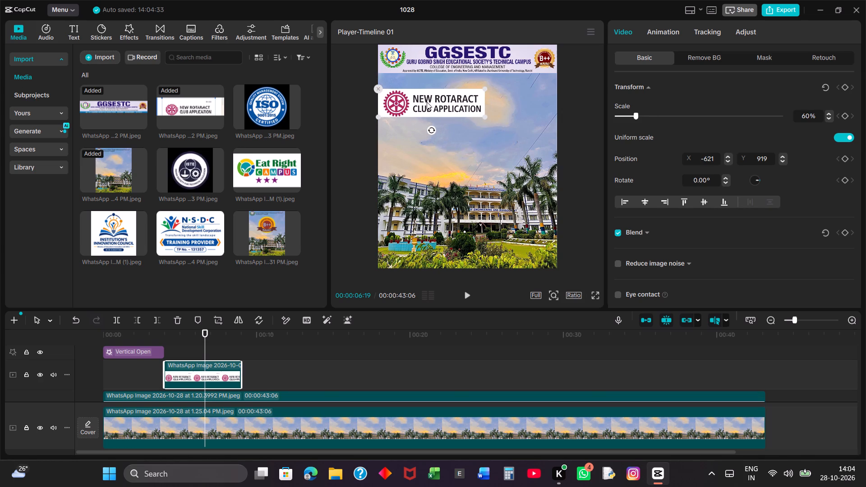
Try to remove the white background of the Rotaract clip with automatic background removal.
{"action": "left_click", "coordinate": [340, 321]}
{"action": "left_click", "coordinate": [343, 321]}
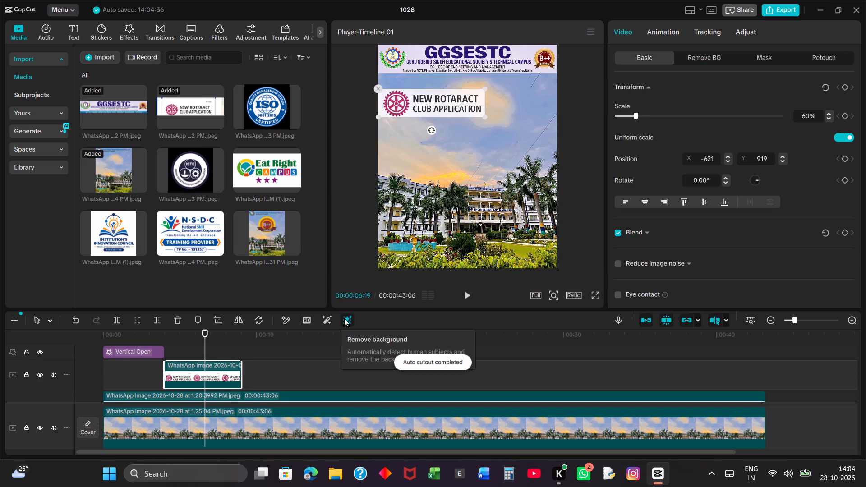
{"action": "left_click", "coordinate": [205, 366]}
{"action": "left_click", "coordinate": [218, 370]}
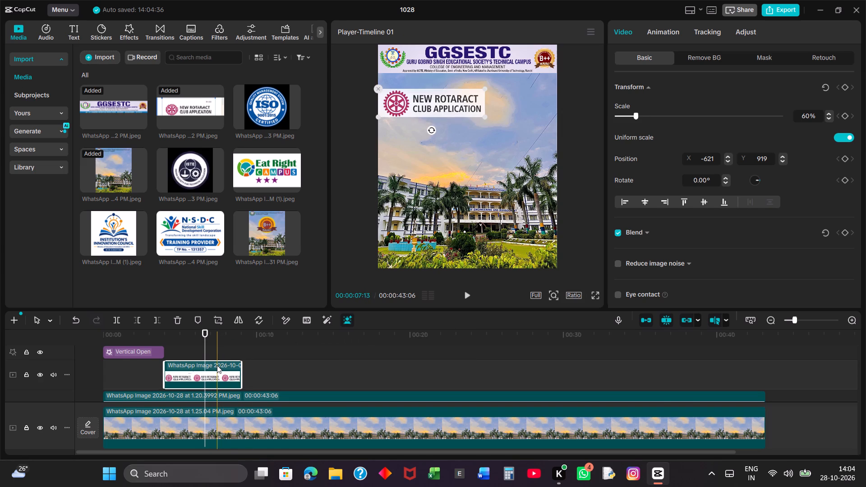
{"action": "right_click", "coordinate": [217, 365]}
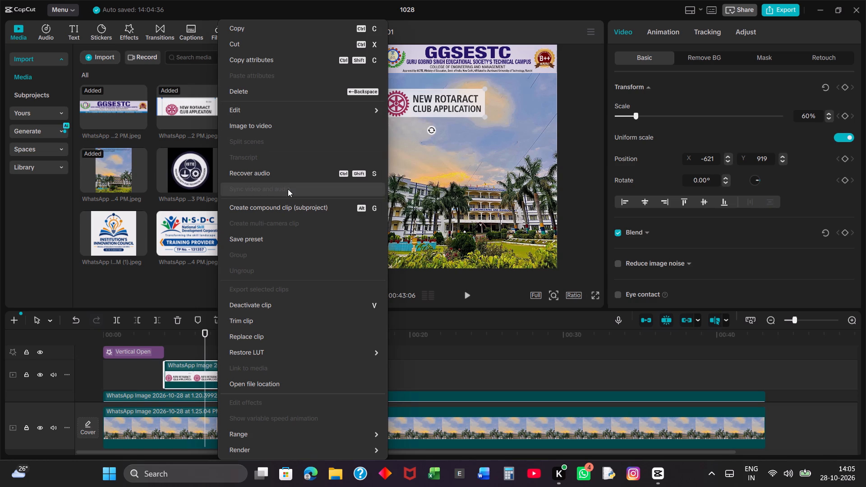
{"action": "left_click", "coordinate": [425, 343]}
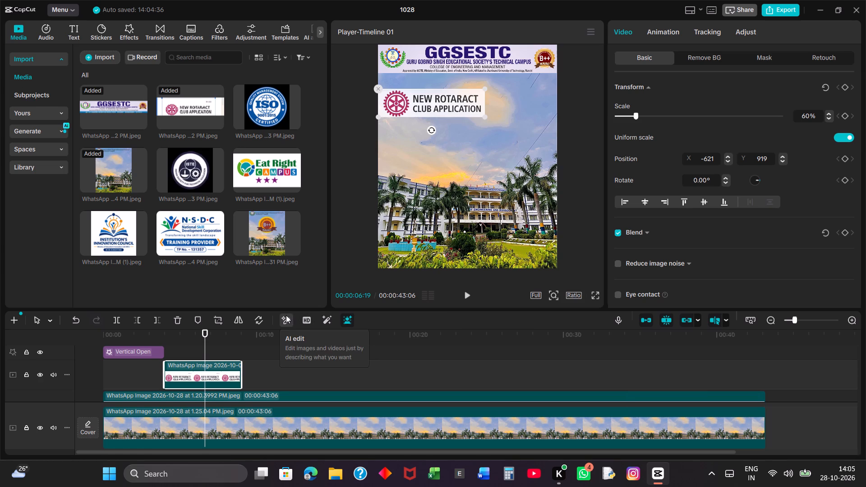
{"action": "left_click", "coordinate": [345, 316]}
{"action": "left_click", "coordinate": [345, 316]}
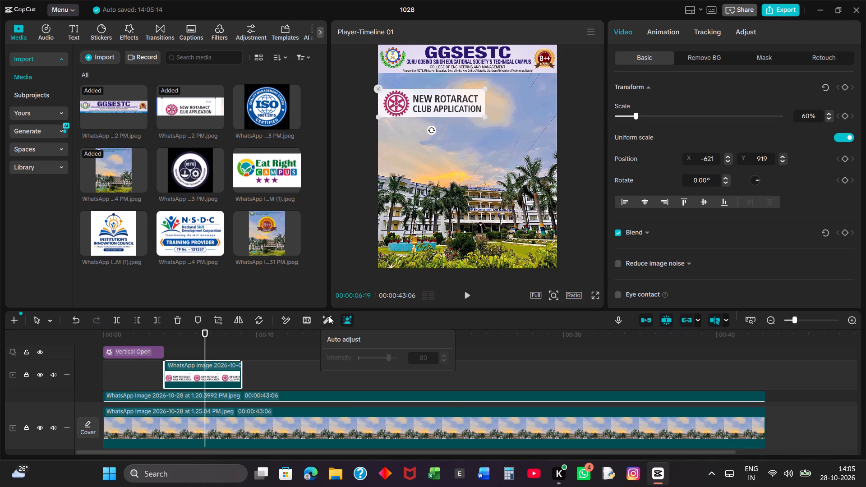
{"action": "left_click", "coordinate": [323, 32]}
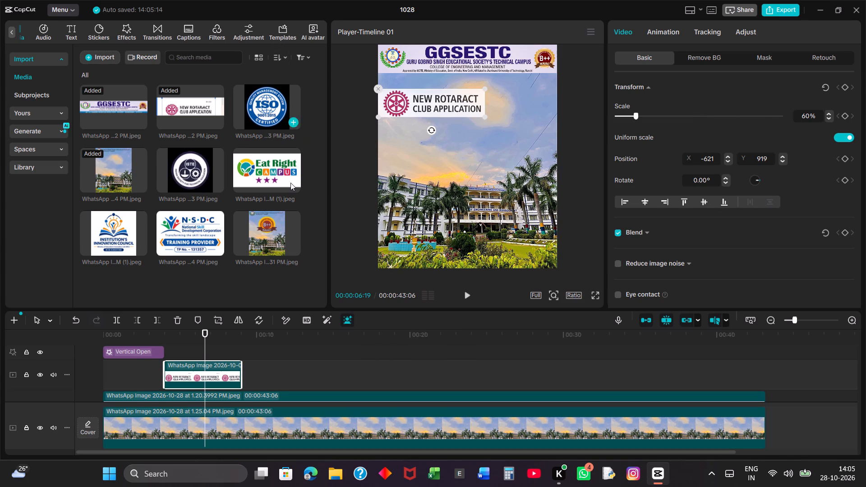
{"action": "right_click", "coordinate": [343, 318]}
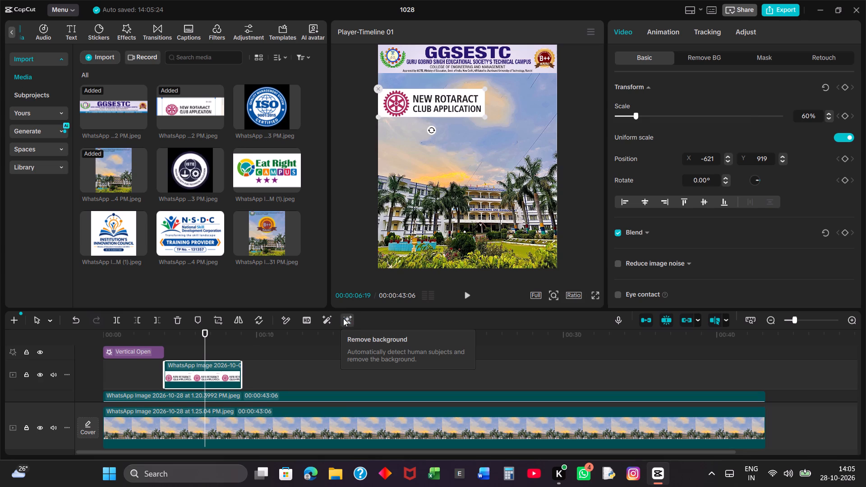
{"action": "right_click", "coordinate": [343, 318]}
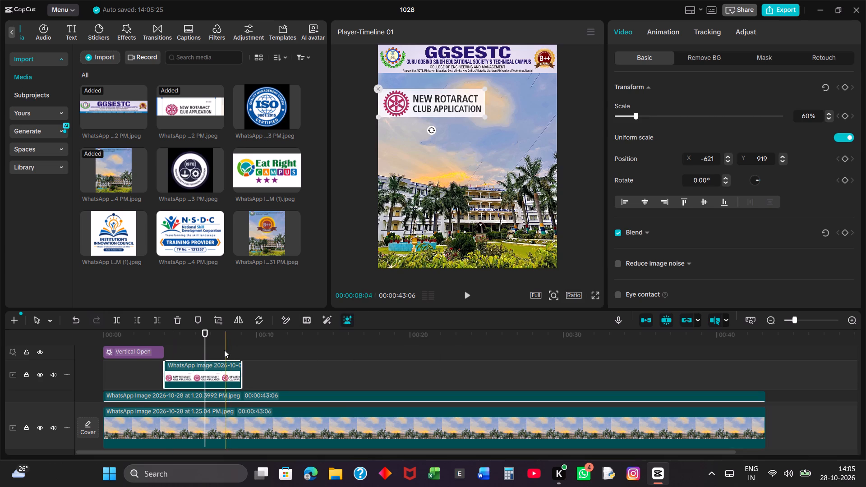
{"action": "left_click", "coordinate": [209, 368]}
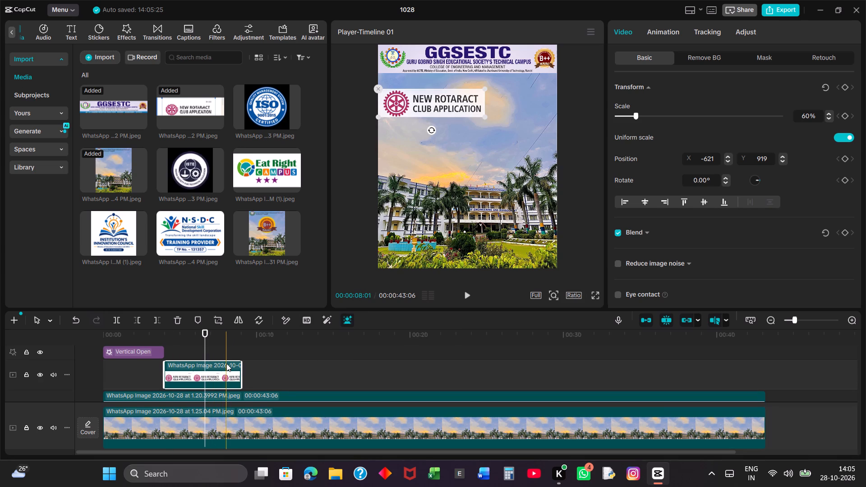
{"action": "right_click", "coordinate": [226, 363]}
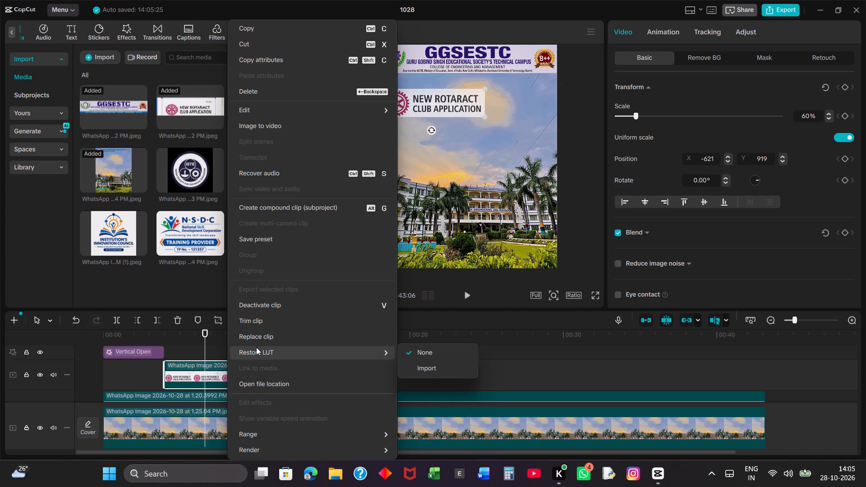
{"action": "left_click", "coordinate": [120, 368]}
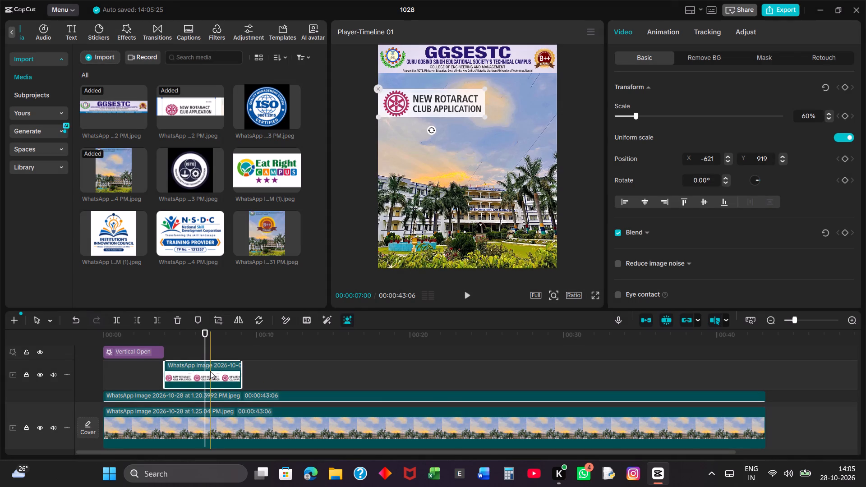
Switch the Rotaract clip's background removal from Auto removal to Chroma key.
{"action": "left_click", "coordinate": [717, 60]}
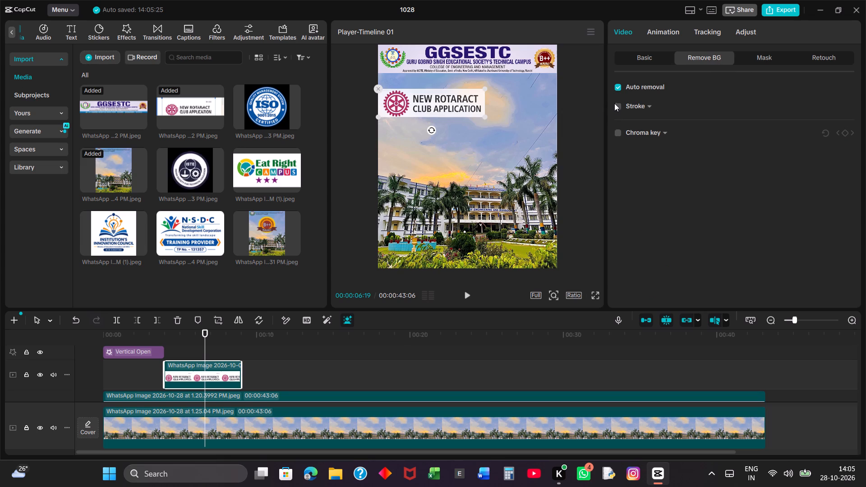
{"action": "left_click", "coordinate": [615, 102]}
{"action": "left_click", "coordinate": [665, 132]}
{"action": "left_click", "coordinate": [616, 129]}
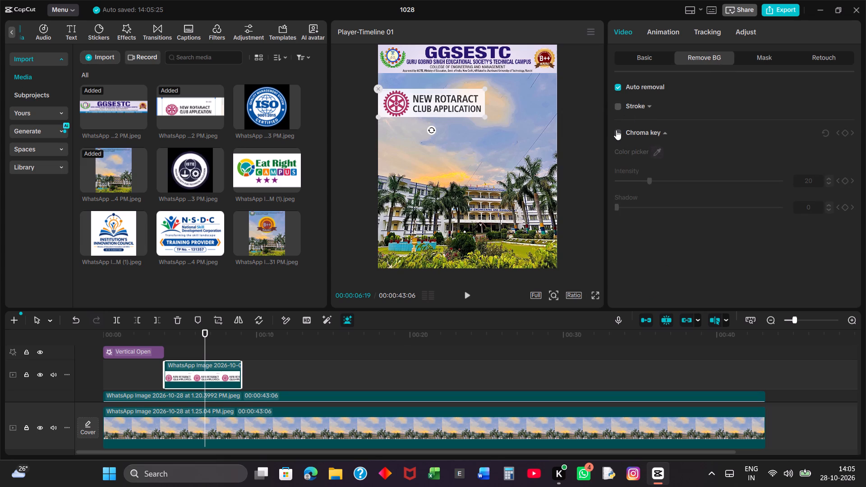
{"action": "left_click", "coordinate": [616, 130]}
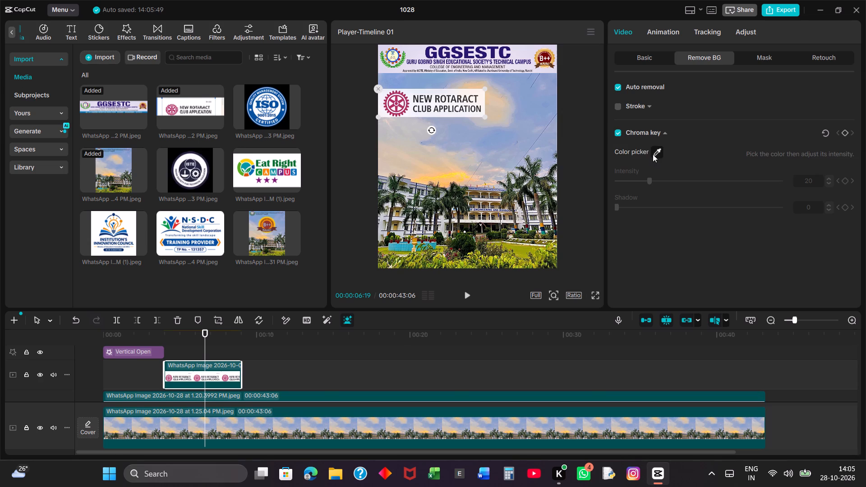
{"action": "left_click", "coordinate": [653, 151]}
{"action": "left_click_drag", "start_coordinate": [653, 150], "coordinate": [558, 142]}
{"action": "left_click_drag", "start_coordinate": [558, 142], "coordinate": [695, 151]}
{"action": "left_click_drag", "start_coordinate": [695, 151], "coordinate": [607, 125]}
{"action": "left_click_drag", "start_coordinate": [607, 125], "coordinate": [342, 319]}
{"action": "left_click", "coordinate": [342, 319]}
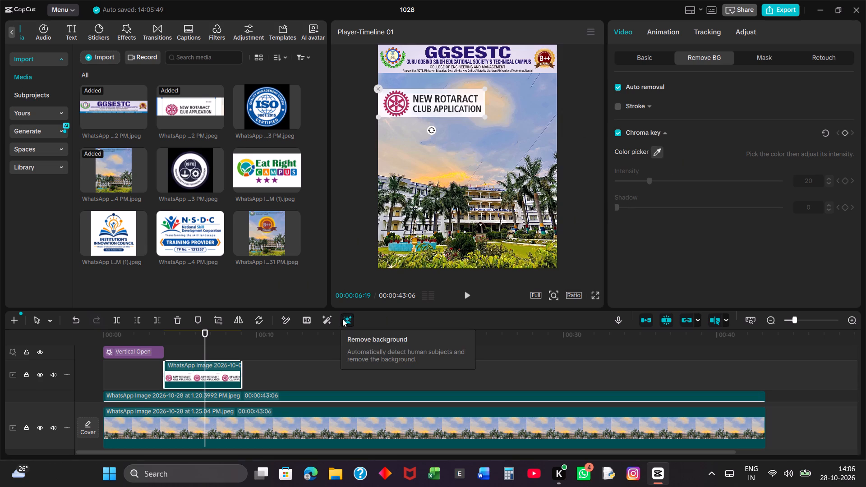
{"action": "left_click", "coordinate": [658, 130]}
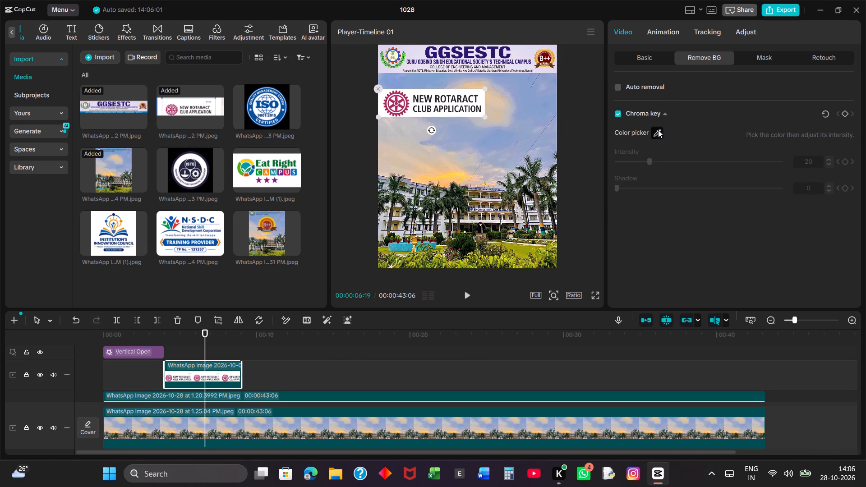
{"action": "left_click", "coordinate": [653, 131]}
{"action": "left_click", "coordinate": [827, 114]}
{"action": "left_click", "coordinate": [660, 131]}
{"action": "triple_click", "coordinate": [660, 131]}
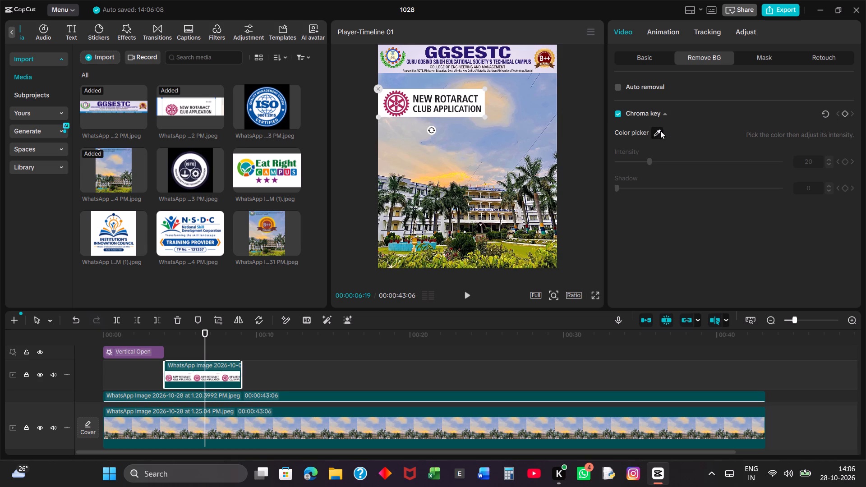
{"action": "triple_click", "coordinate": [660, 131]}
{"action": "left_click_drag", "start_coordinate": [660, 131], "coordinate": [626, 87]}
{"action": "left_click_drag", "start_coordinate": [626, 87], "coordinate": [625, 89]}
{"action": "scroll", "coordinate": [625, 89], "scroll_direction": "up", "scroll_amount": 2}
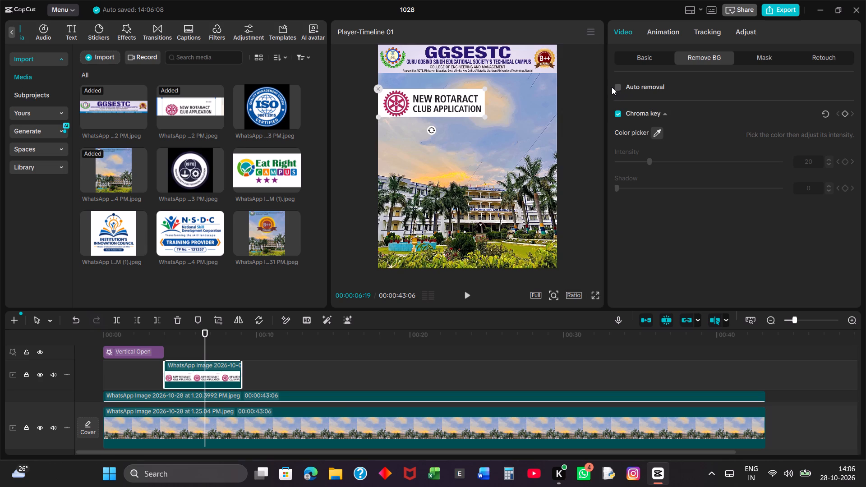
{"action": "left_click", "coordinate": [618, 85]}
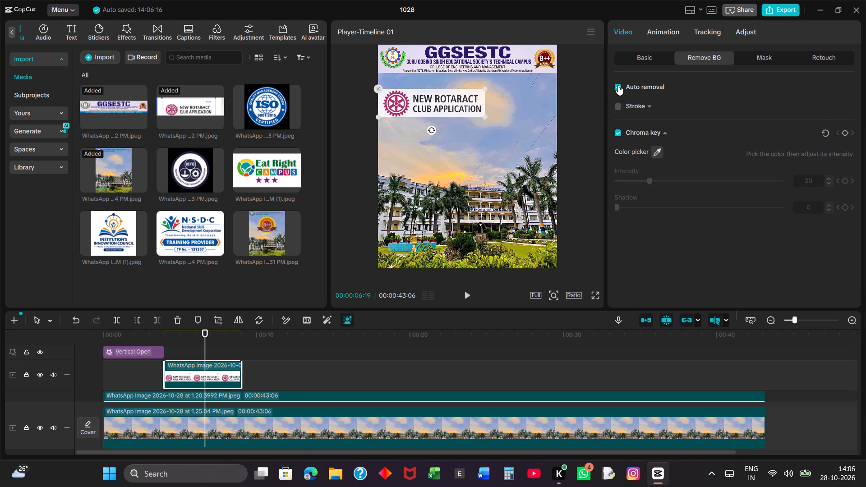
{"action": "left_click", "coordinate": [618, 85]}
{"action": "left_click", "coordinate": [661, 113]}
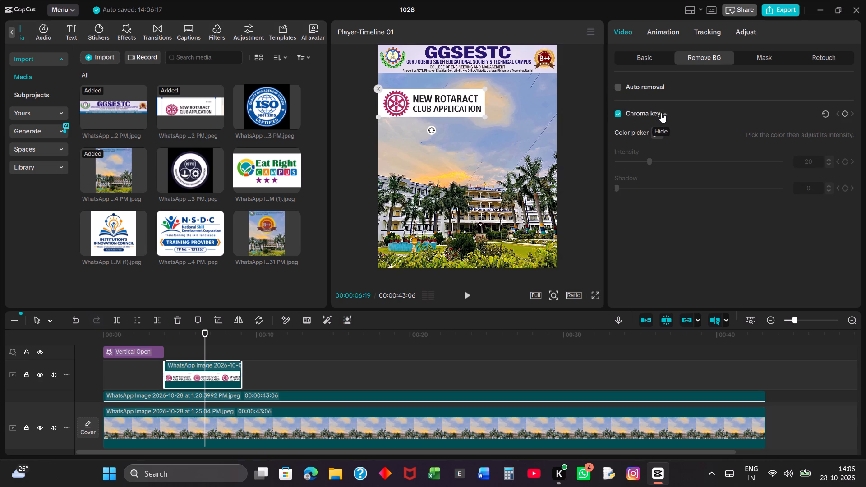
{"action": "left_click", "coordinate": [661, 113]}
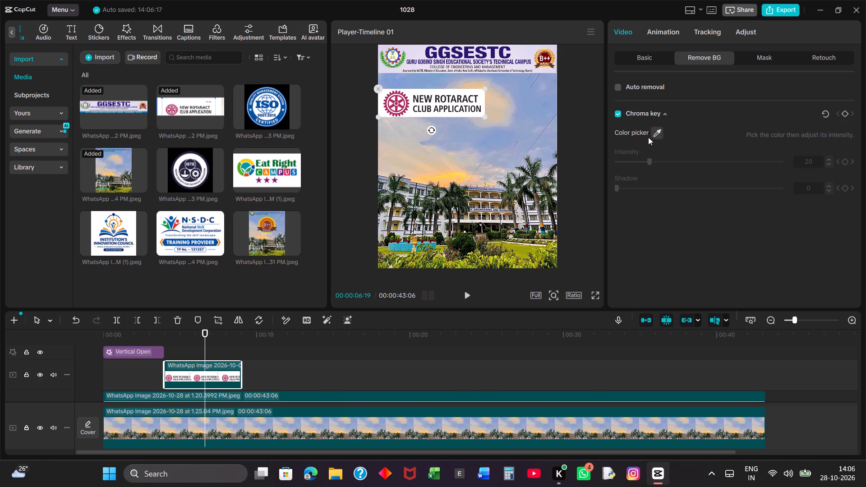
Key out the Rotaract logo's background by sampling its white colour for Chroma key, with the intensity at 21.
{"action": "left_click", "coordinate": [656, 134]}
{"action": "left_click_drag", "start_coordinate": [656, 134], "coordinate": [446, 115]}
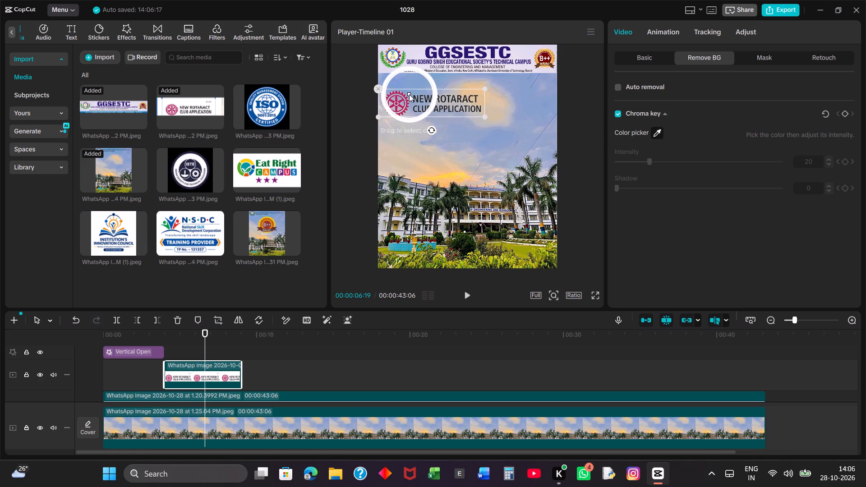
{"action": "left_click", "coordinate": [409, 94]}
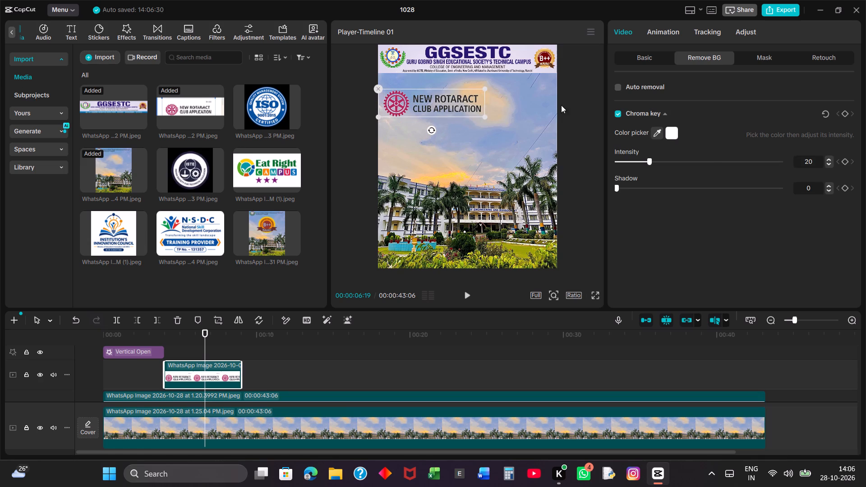
{"action": "left_click", "coordinate": [653, 161]}
Adjust the Rotaract logo's Chroma key to a shadow of 100 and an intensity of 14.
{"action": "left_click_drag", "start_coordinate": [618, 188], "coordinate": [680, 187]}
{"action": "left_click_drag", "start_coordinate": [680, 187], "coordinate": [558, 186]}
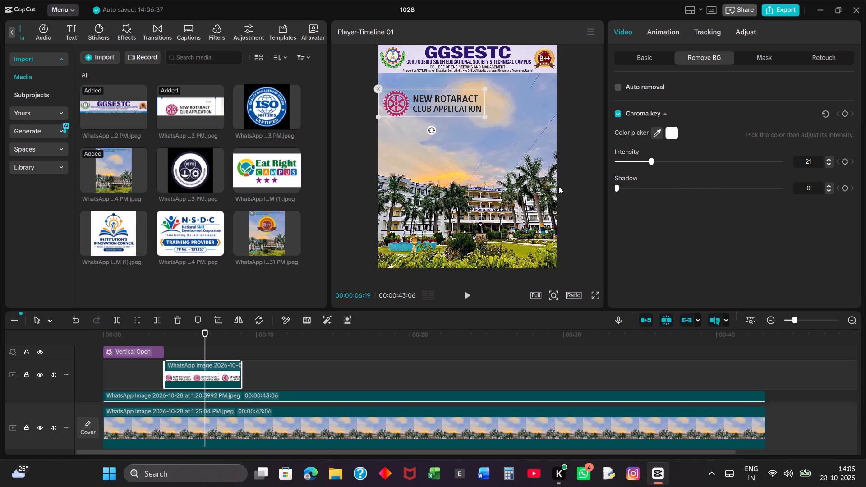
{"action": "left_click_drag", "start_coordinate": [558, 186], "coordinate": [843, 152]}
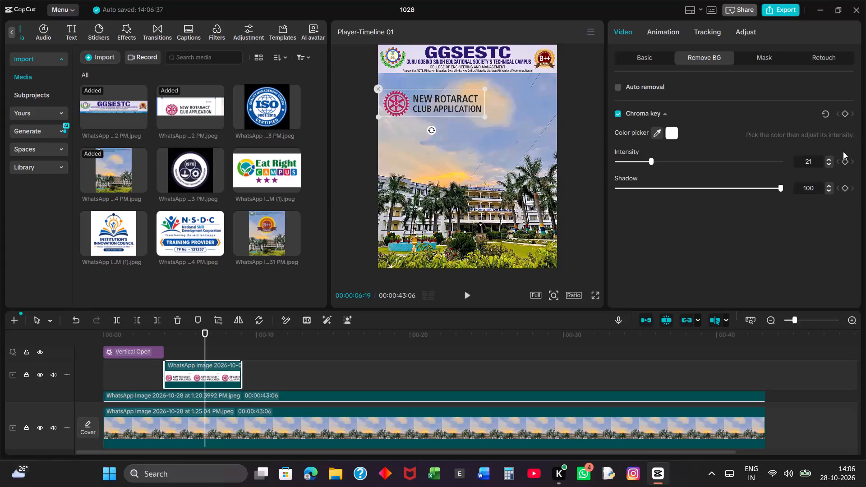
{"action": "left_click_drag", "start_coordinate": [650, 159], "coordinate": [638, 168]}
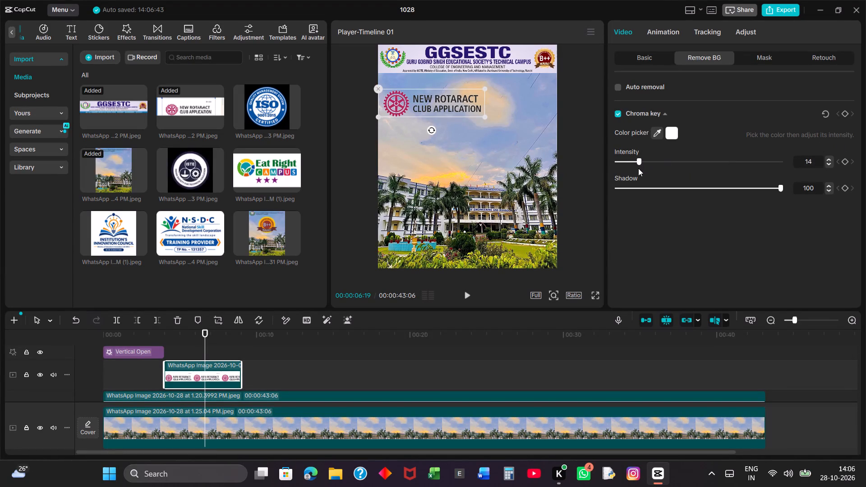
{"action": "left_click_drag", "start_coordinate": [638, 168], "coordinate": [639, 168]}
Scale the Rotaract logo to 51% and place it against the picture's left edge below the banner, at X -752, Y 808.
{"action": "left_click", "coordinate": [410, 350]}
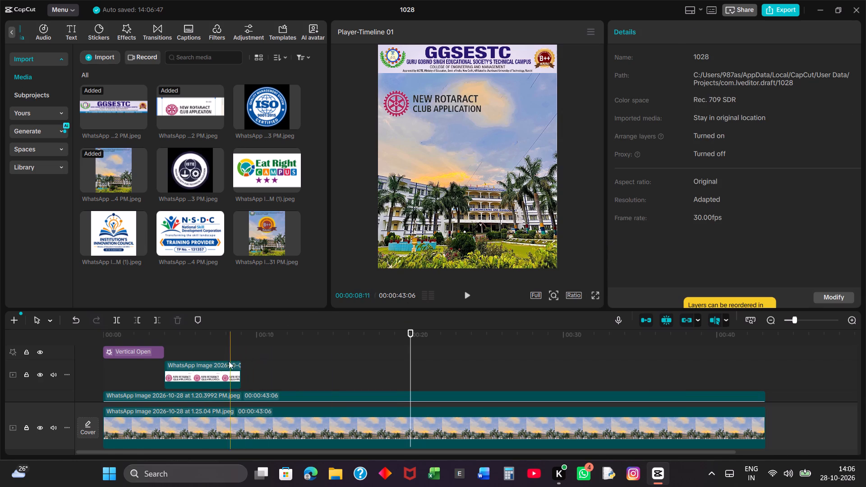
{"action": "left_click", "coordinate": [225, 364]}
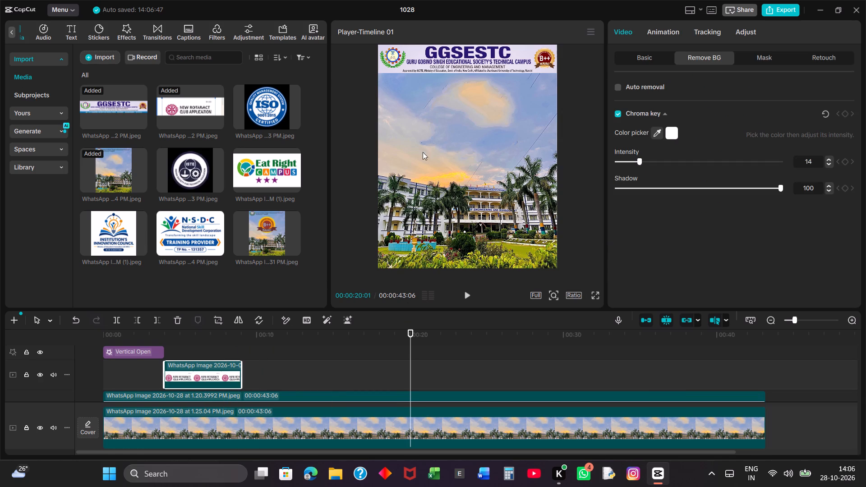
{"action": "left_click_drag", "start_coordinate": [411, 333], "coordinate": [299, 330]}
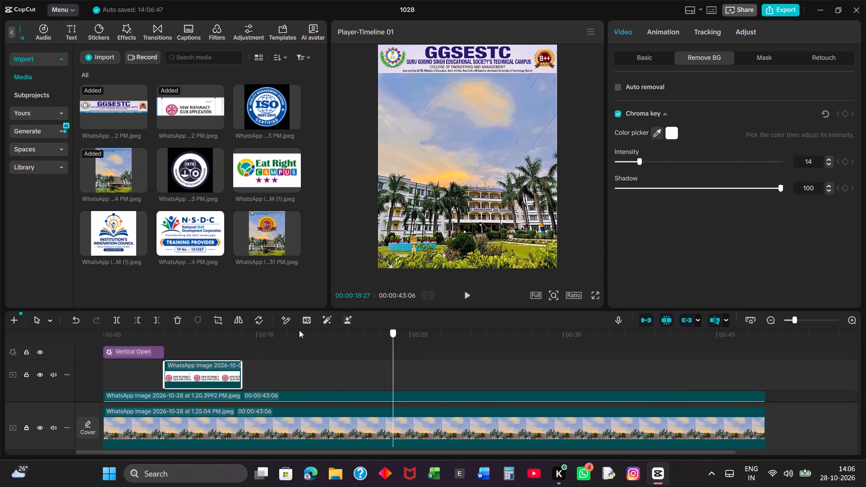
{"action": "left_click_drag", "start_coordinate": [299, 330], "coordinate": [207, 335]}
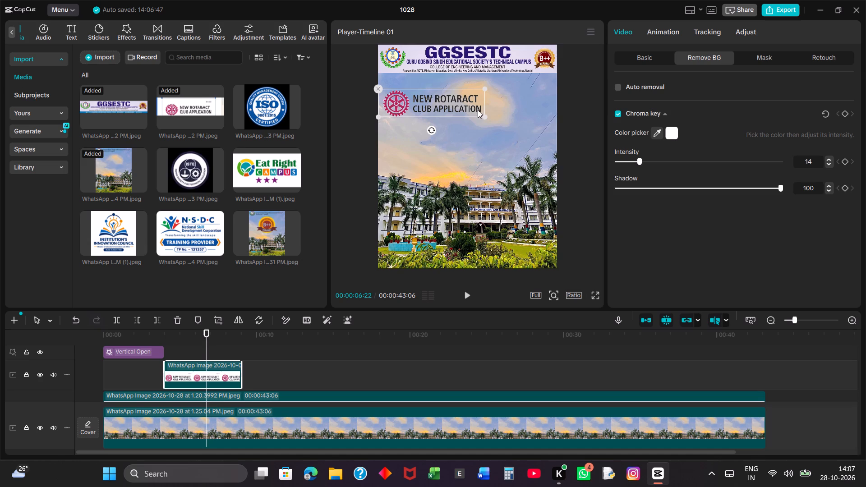
{"action": "left_click_drag", "start_coordinate": [483, 113], "coordinate": [462, 103]}
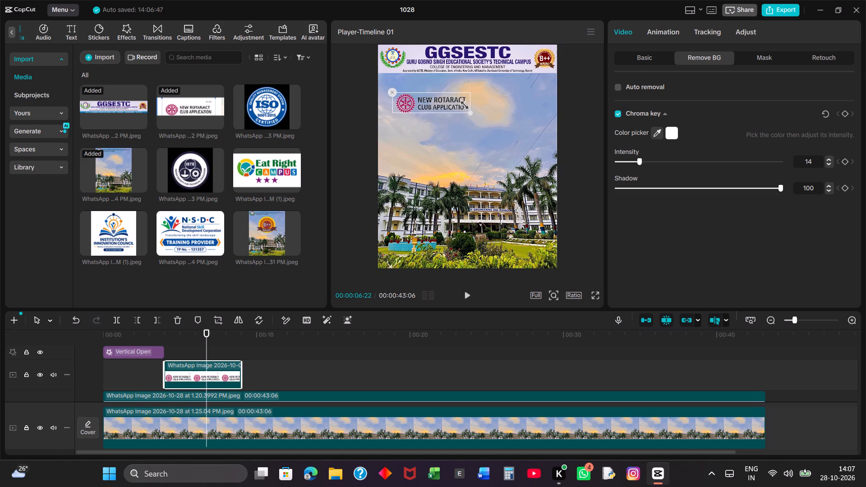
{"action": "left_click_drag", "start_coordinate": [462, 103], "coordinate": [470, 110]}
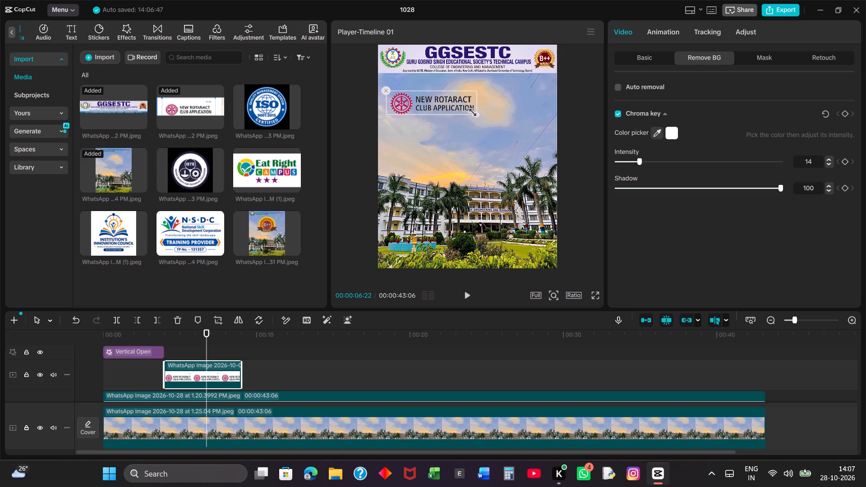
{"action": "left_click_drag", "start_coordinate": [470, 110], "coordinate": [470, 111]}
{"action": "left_click_drag", "start_coordinate": [433, 96], "coordinate": [430, 101]}
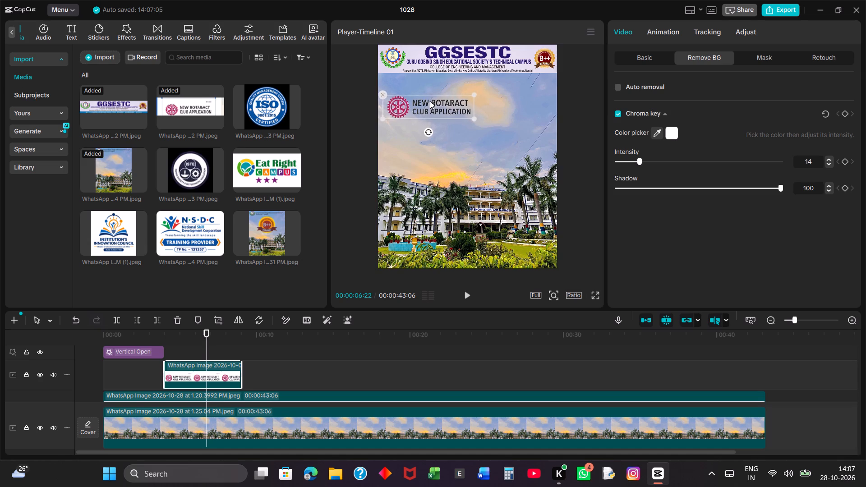
{"action": "left_click_drag", "start_coordinate": [430, 101], "coordinate": [425, 103]}
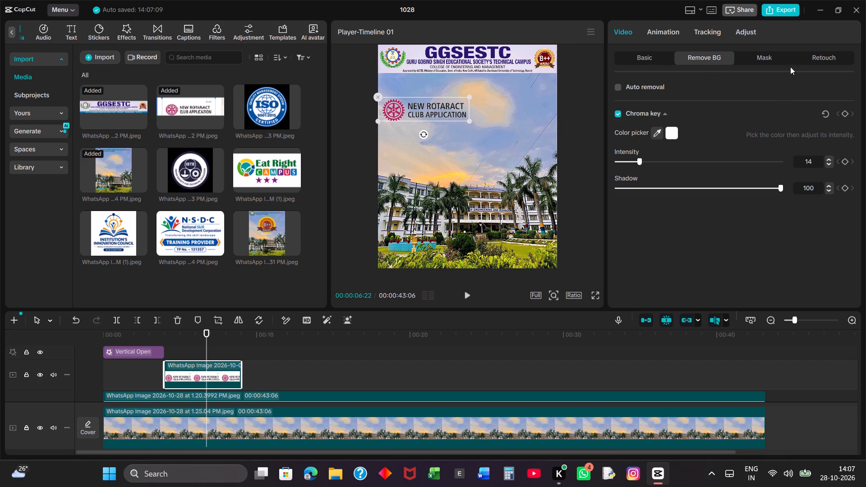
{"action": "left_click", "coordinate": [651, 55]}
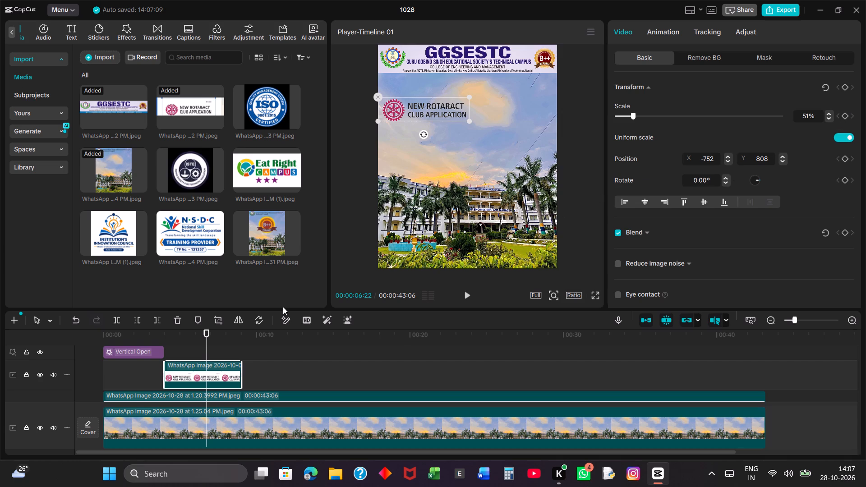
Add the ISO 9001:2015 logo image to the overlay track directly after the Rotaract clip, starting at 00:00:09:00.
{"action": "left_click_drag", "start_coordinate": [207, 340], "coordinate": [185, 338]}
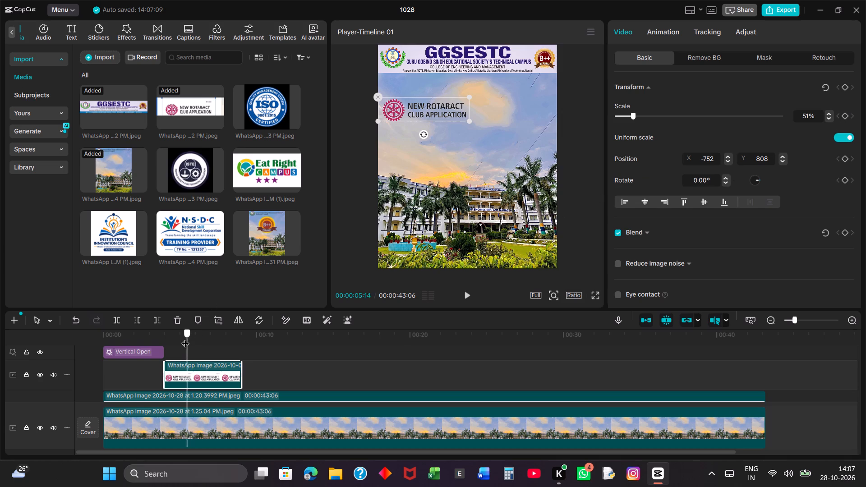
{"action": "left_click_drag", "start_coordinate": [185, 338], "coordinate": [166, 335]}
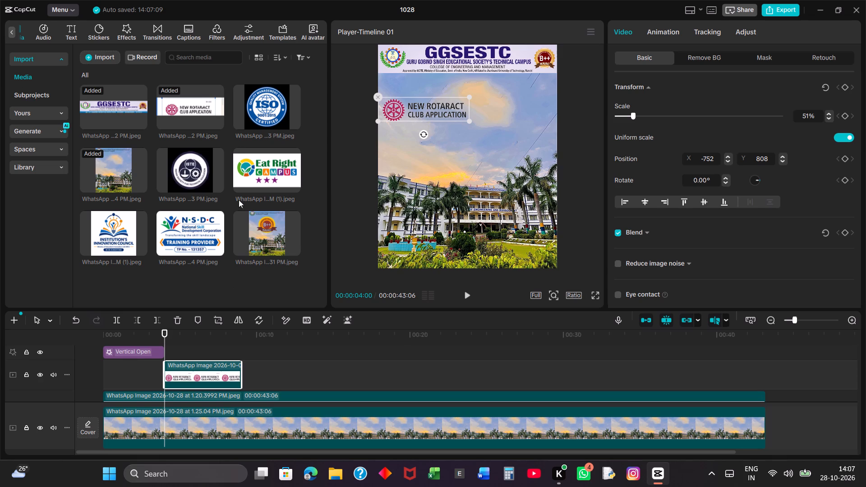
{"action": "left_click_drag", "start_coordinate": [264, 111], "coordinate": [260, 356]}
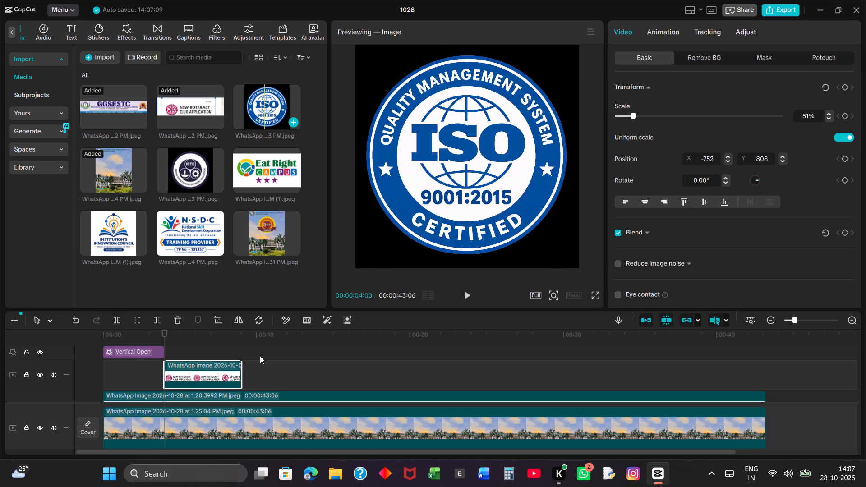
{"action": "left_click_drag", "start_coordinate": [260, 356], "coordinate": [279, 100]}
{"action": "left_click_drag", "start_coordinate": [279, 100], "coordinate": [270, 191]}
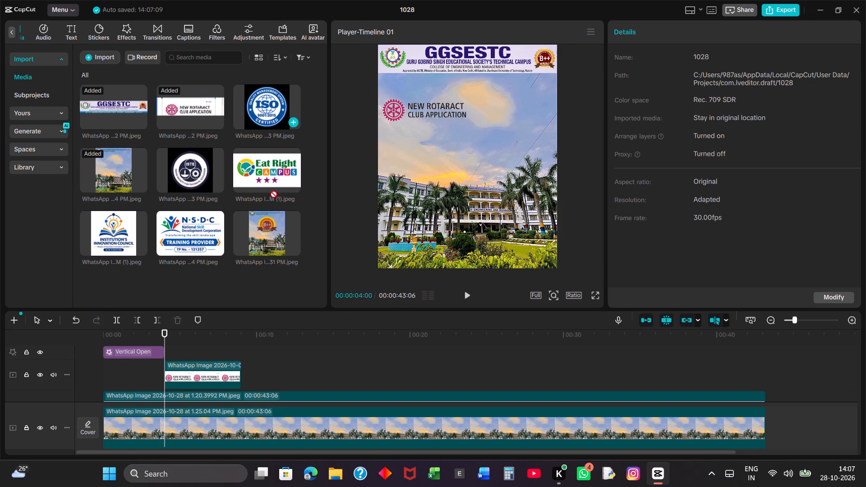
{"action": "left_click_drag", "start_coordinate": [270, 191], "coordinate": [245, 370]}
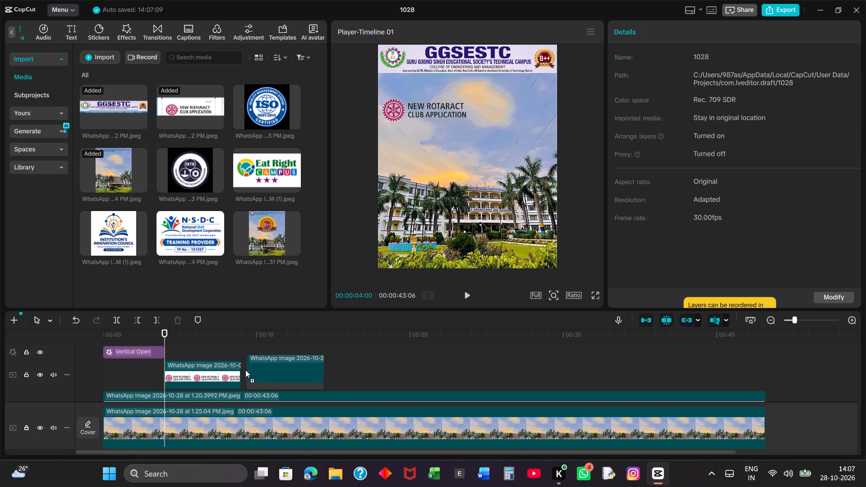
{"action": "left_click_drag", "start_coordinate": [245, 370], "coordinate": [240, 371]}
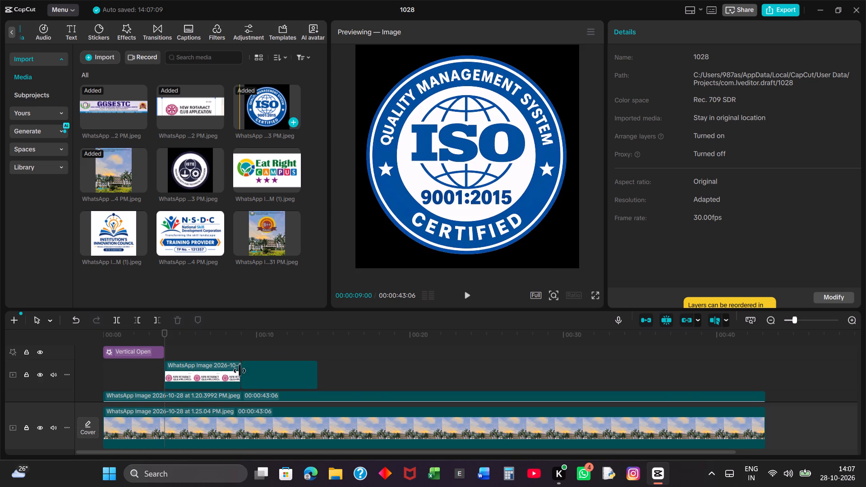
Scale the ISO logo down to 32% at the centre of the picture, with the playhead at 00:00:11:10.
{"action": "left_click", "coordinate": [281, 376]}
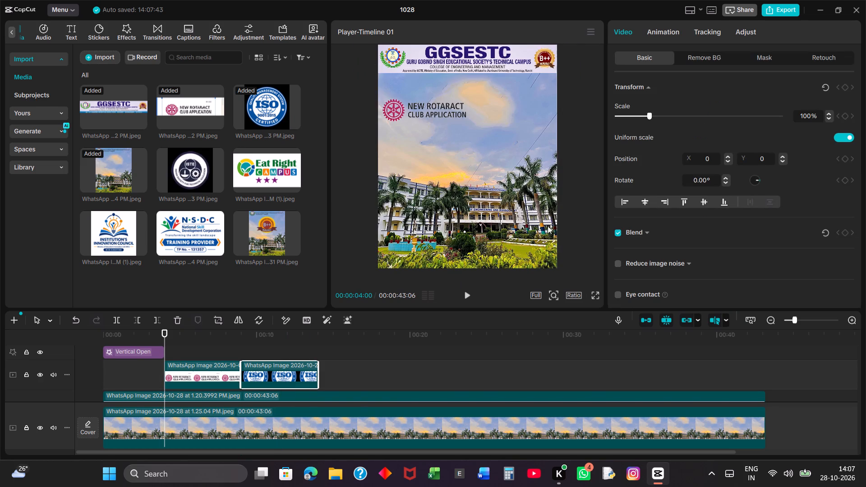
{"action": "left_click_drag", "start_coordinate": [163, 351], "coordinate": [164, 357]}
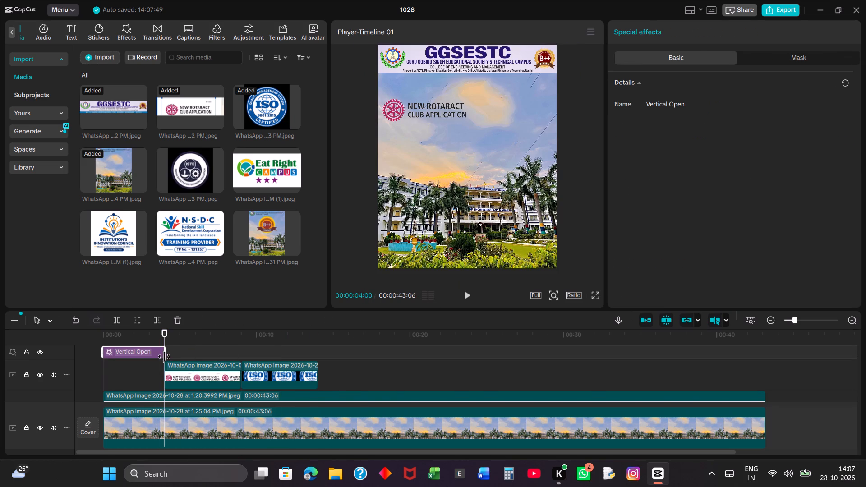
{"action": "left_click_drag", "start_coordinate": [164, 337], "coordinate": [277, 345]}
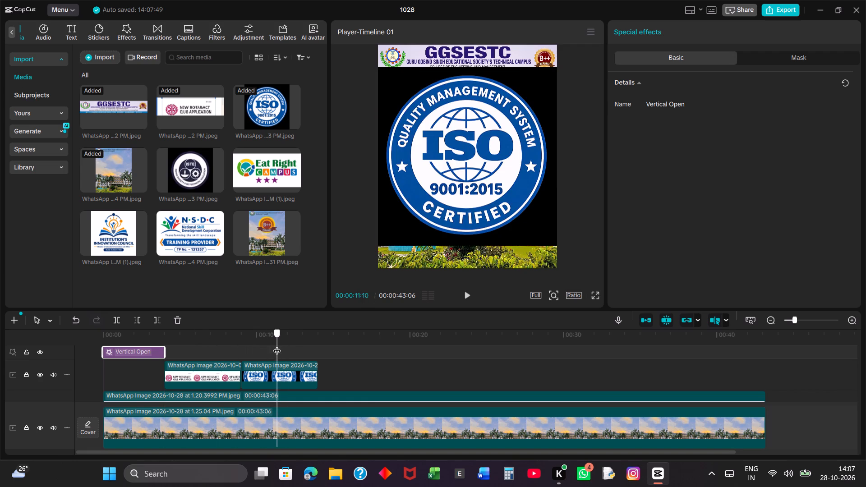
{"action": "left_click", "coordinate": [447, 171]}
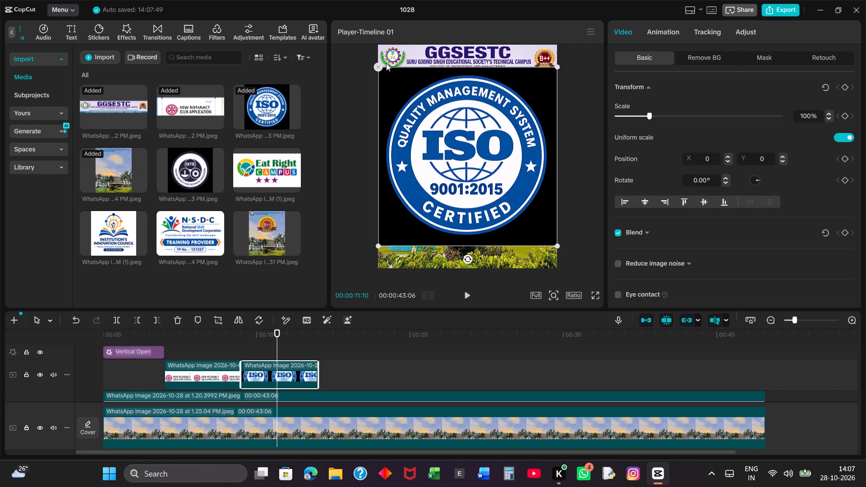
{"action": "left_click_drag", "start_coordinate": [558, 247], "coordinate": [522, 227]}
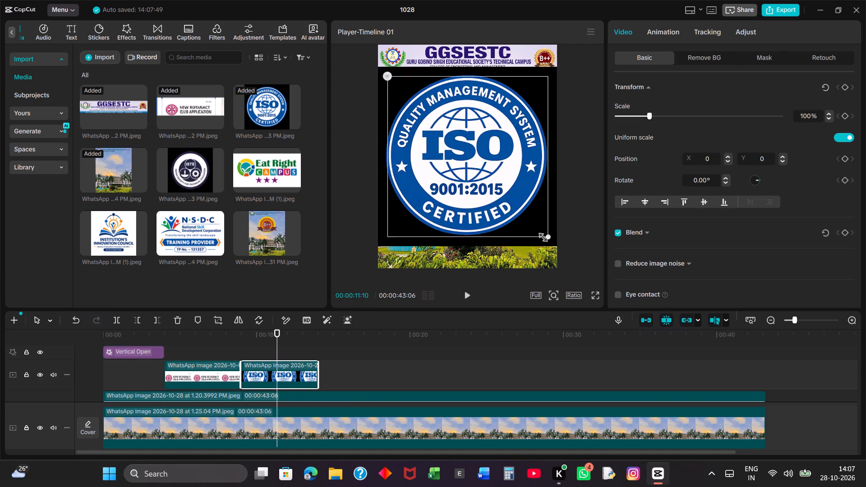
{"action": "left_click_drag", "start_coordinate": [522, 227], "coordinate": [465, 181]}
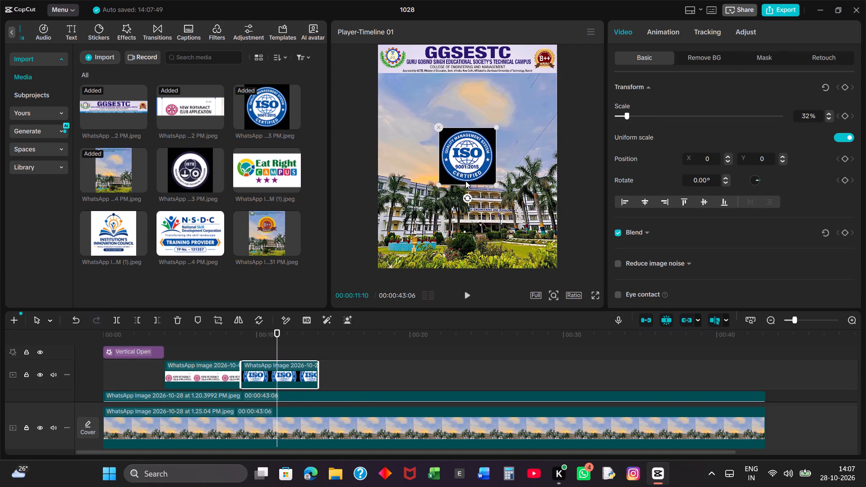
Key out the ISO logo's background by sampling its black colour for Chroma key.
{"action": "left_click", "coordinate": [694, 60]}
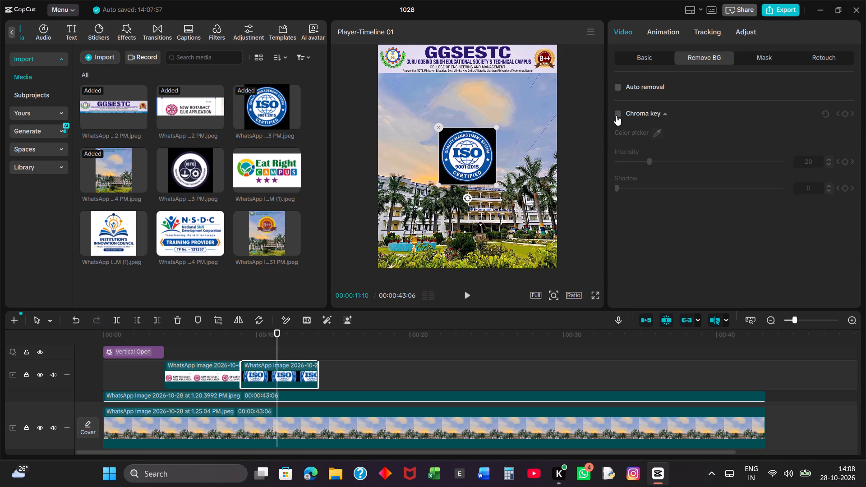
{"action": "left_click", "coordinate": [616, 115]}
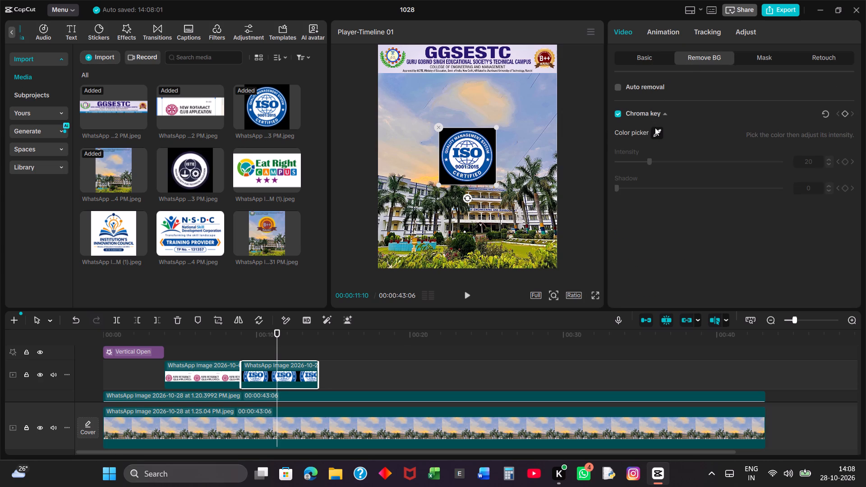
{"action": "left_click", "coordinate": [656, 135]}
{"action": "left_click", "coordinate": [486, 134]}
{"action": "left_click", "coordinate": [657, 138]}
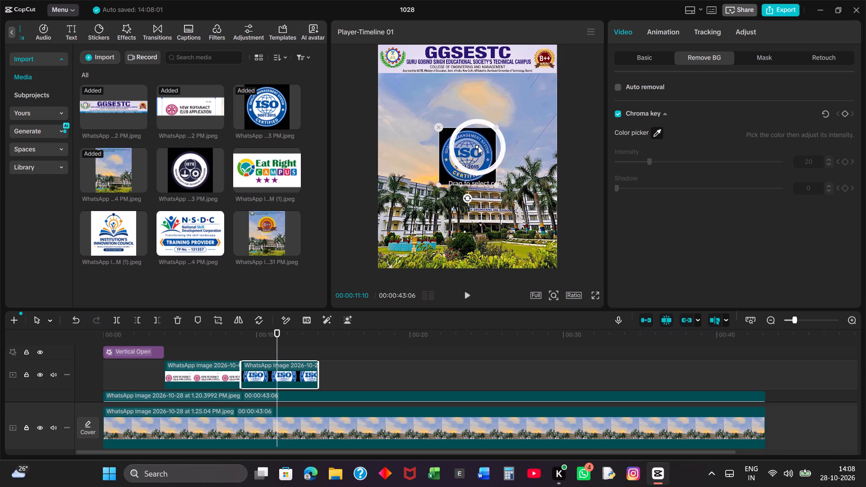
{"action": "left_click", "coordinate": [491, 133]}
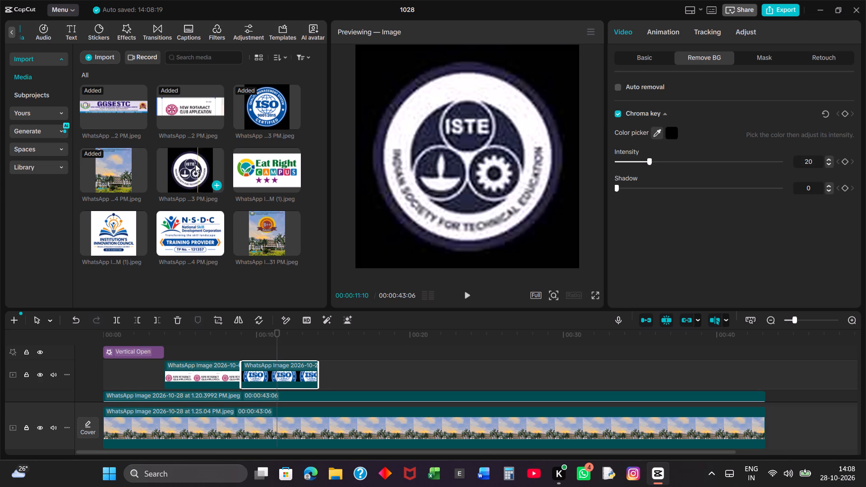
Add the ISTE logo image directly after the ISO clip on the overlay track and move the playhead onto it at 00:00:15:04.
{"action": "left_click_drag", "start_coordinate": [195, 164], "coordinate": [340, 362]}
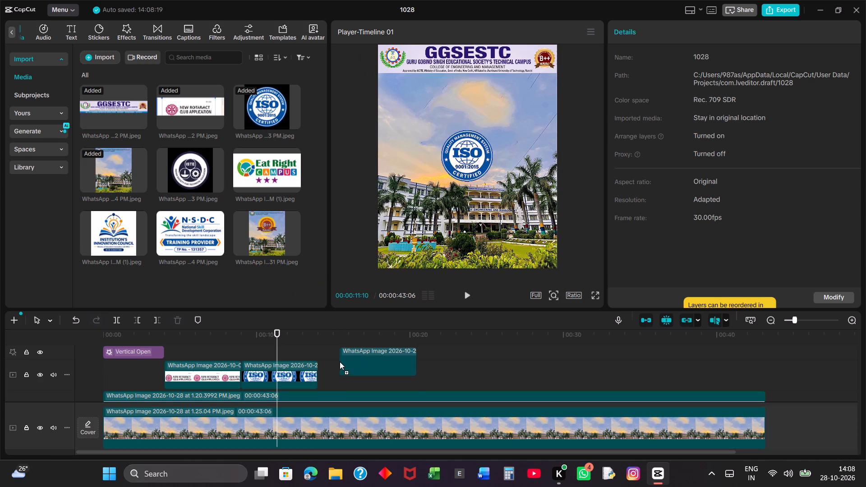
{"action": "left_click_drag", "start_coordinate": [340, 362], "coordinate": [314, 372]}
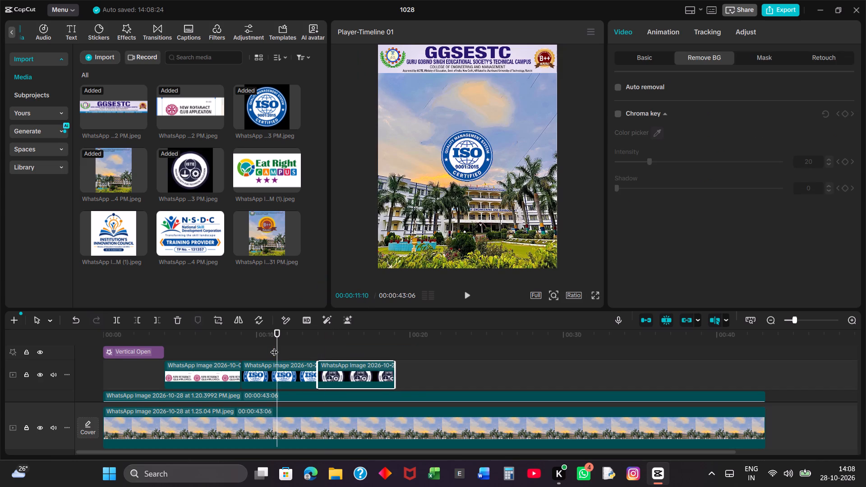
{"action": "left_click_drag", "start_coordinate": [274, 345], "coordinate": [335, 334]}
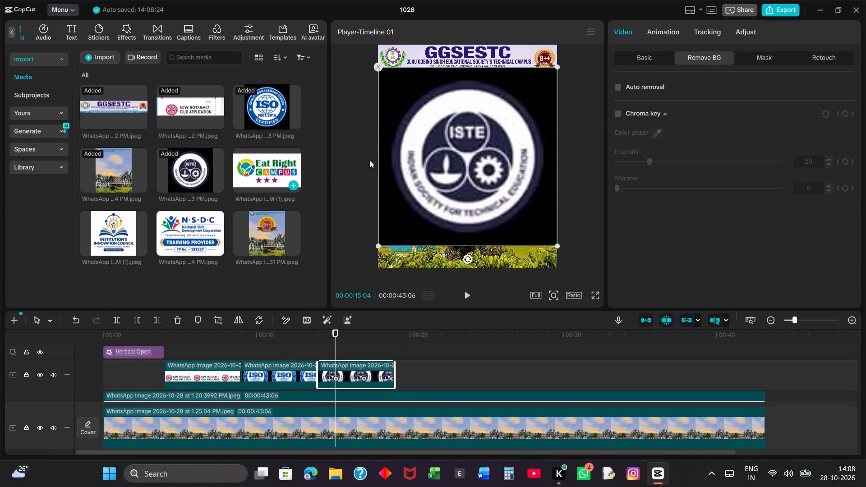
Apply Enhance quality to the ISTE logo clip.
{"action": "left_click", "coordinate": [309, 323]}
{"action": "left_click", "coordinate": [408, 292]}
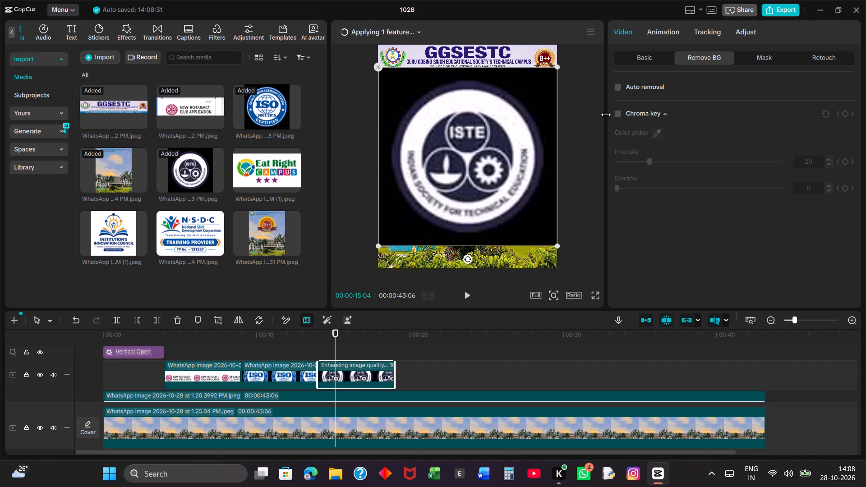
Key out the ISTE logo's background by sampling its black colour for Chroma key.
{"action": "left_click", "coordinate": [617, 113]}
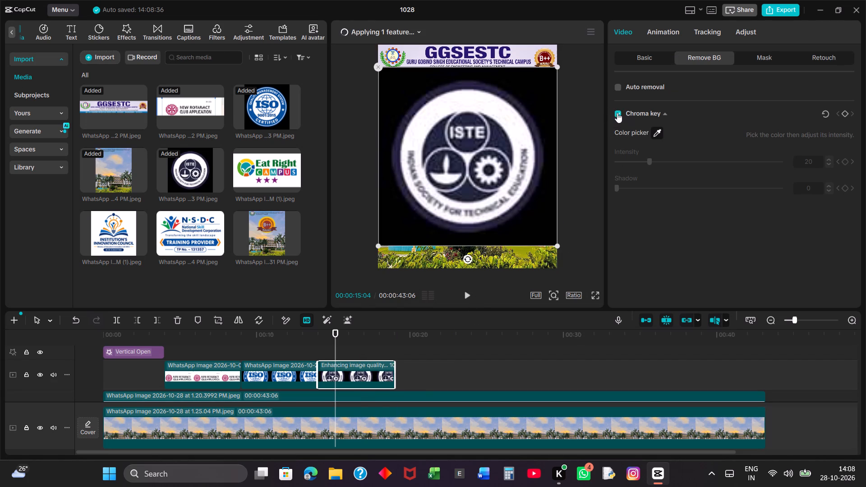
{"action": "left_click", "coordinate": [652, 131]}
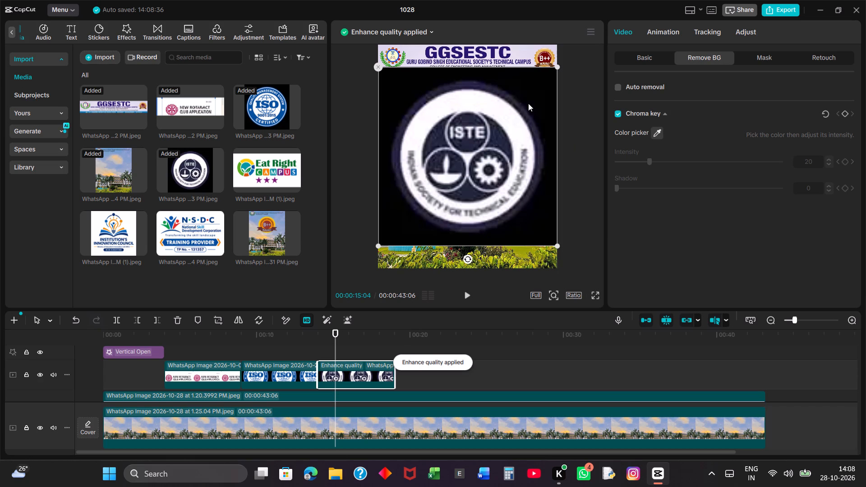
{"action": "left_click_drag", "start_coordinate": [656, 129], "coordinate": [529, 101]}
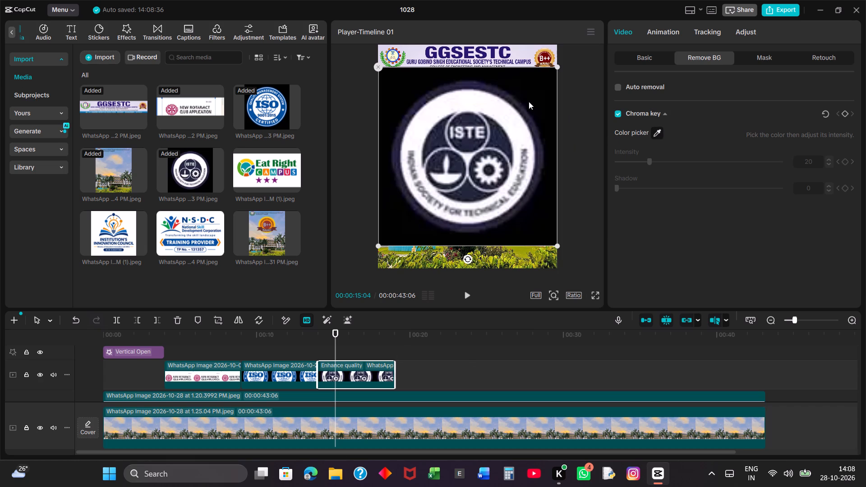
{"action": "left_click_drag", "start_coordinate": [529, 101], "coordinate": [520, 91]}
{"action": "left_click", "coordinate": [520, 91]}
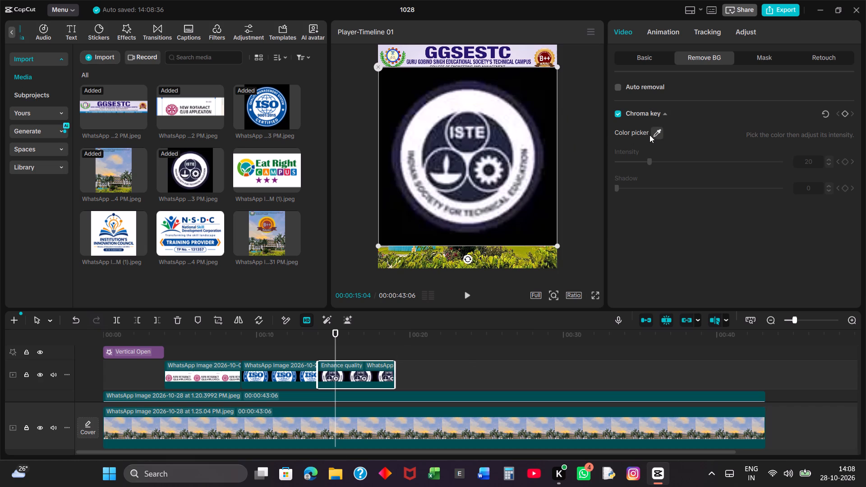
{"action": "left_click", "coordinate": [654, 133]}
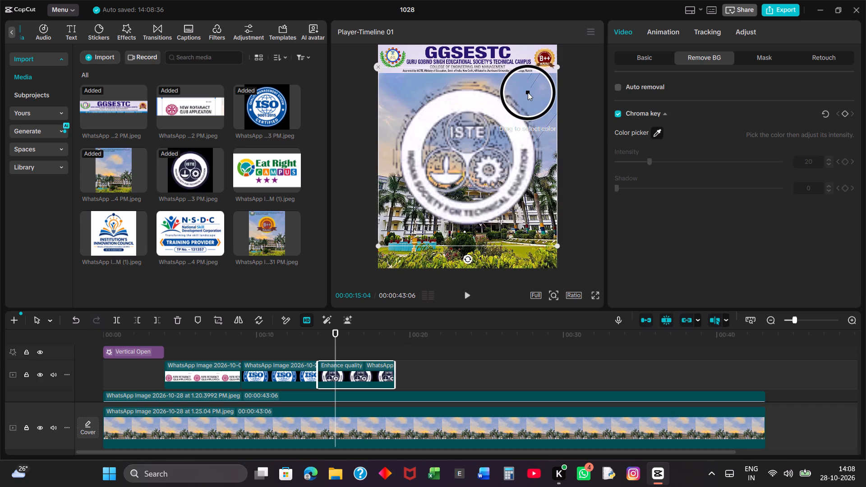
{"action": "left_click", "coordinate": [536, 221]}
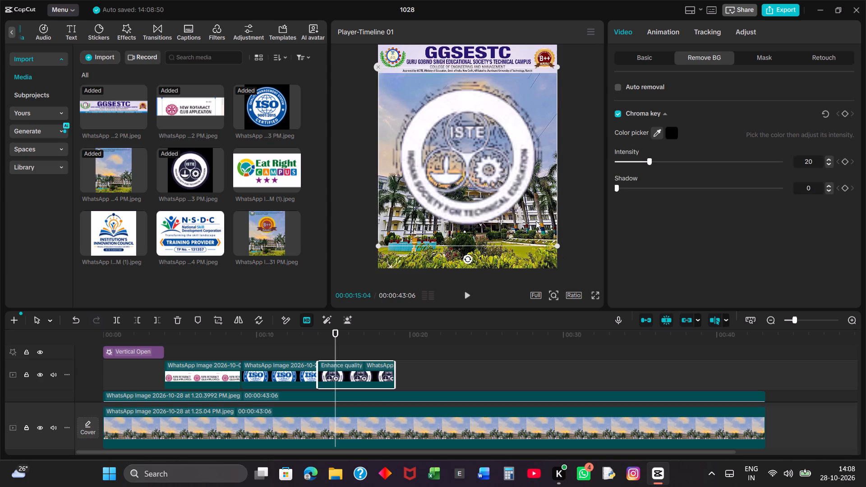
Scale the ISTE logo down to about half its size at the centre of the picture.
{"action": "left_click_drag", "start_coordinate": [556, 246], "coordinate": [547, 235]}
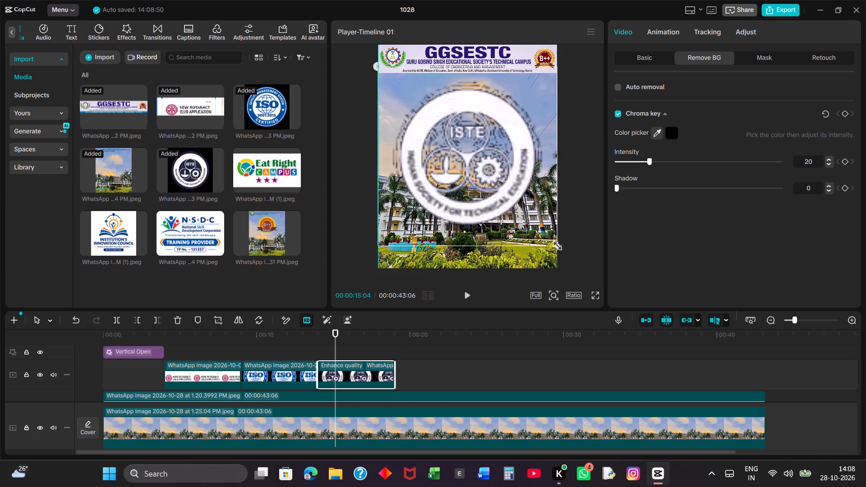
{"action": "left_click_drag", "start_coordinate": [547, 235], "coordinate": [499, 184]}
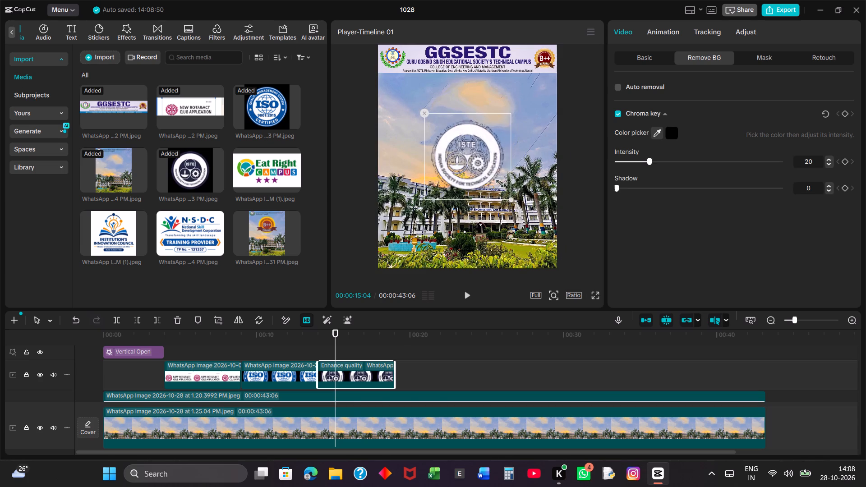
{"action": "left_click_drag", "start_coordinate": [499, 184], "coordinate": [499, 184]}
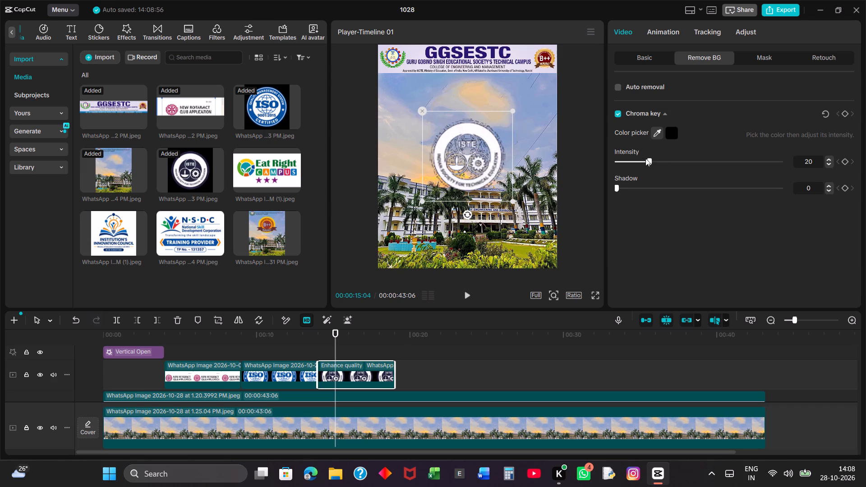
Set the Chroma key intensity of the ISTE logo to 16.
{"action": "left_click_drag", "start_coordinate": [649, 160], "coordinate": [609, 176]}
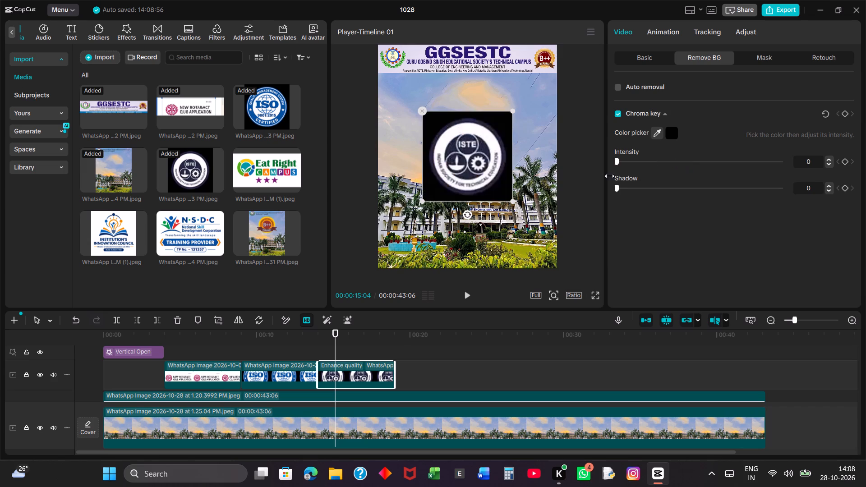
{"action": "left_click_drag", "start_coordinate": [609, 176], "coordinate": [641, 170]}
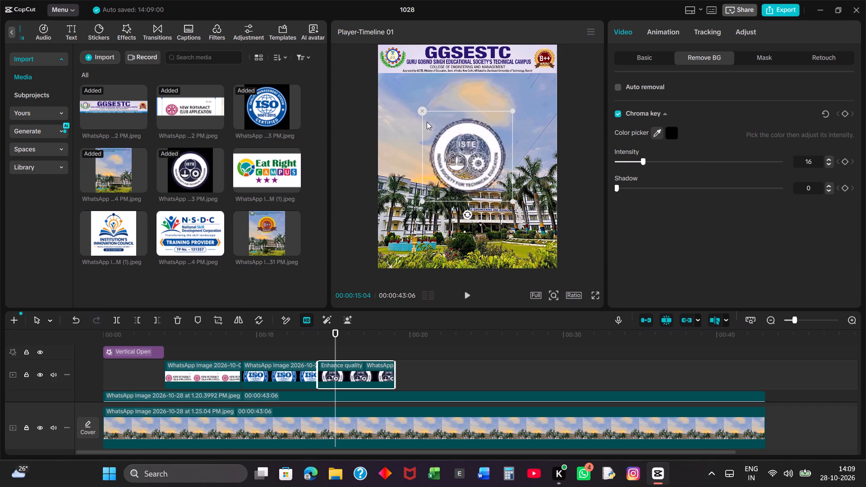
Delete the ISTE logo clip from the overlay track.
{"action": "left_click", "coordinate": [421, 112]}
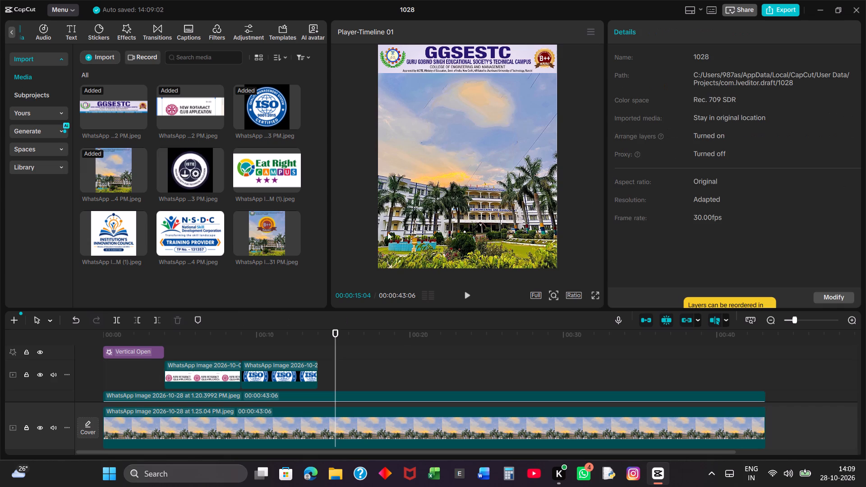
Switch to Microsoft Edge and open the Pinterest website.
{"action": "left_click", "coordinate": [318, 470]}
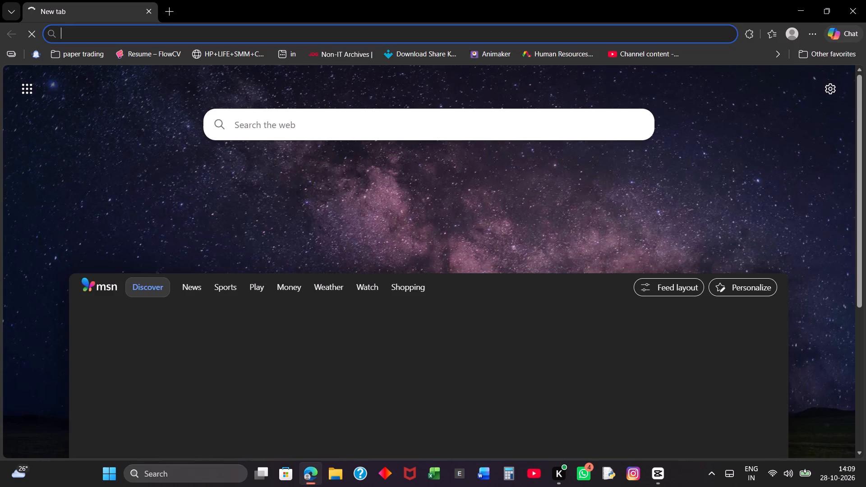
{"action": "type", "text": "pin"}
{"action": "type", "text": "ter"}
{"action": "key", "text": "Return"}
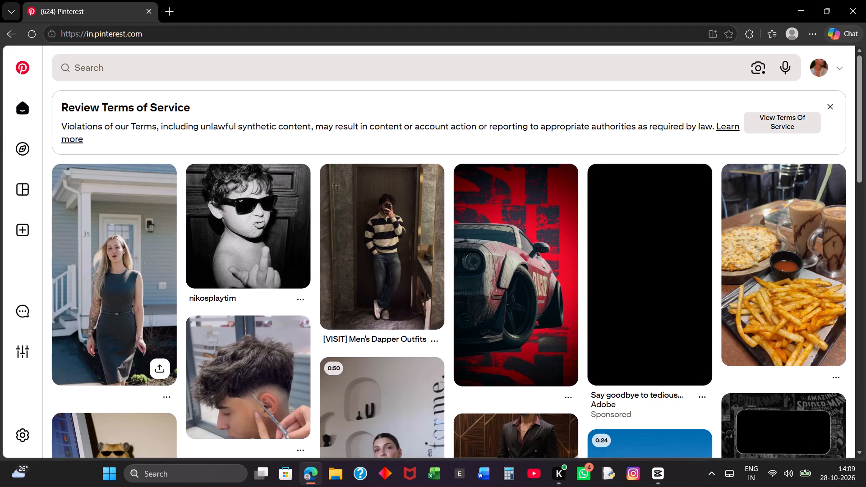
Search Pinterest for ISTE and look through the results for a replacement logo.
{"action": "left_click", "coordinate": [224, 77]}
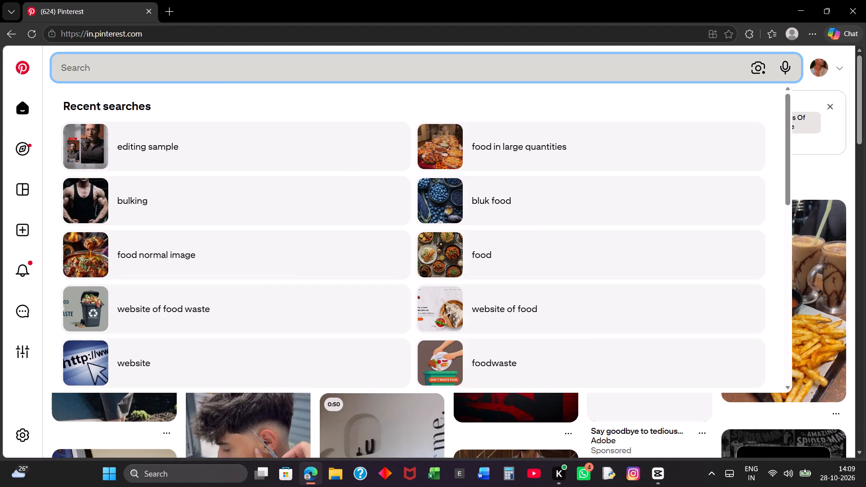
{"action": "type", "text": "IST"}
{"action": "key", "text": "e"}
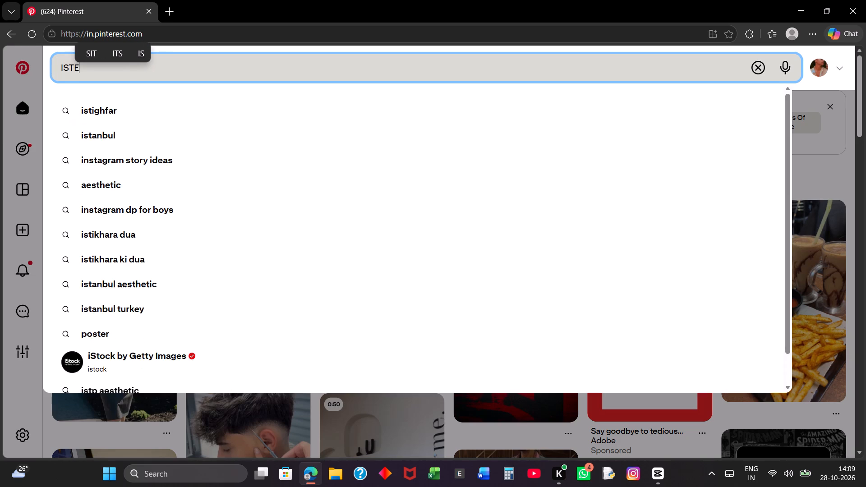
{"action": "key", "text": "Return"}
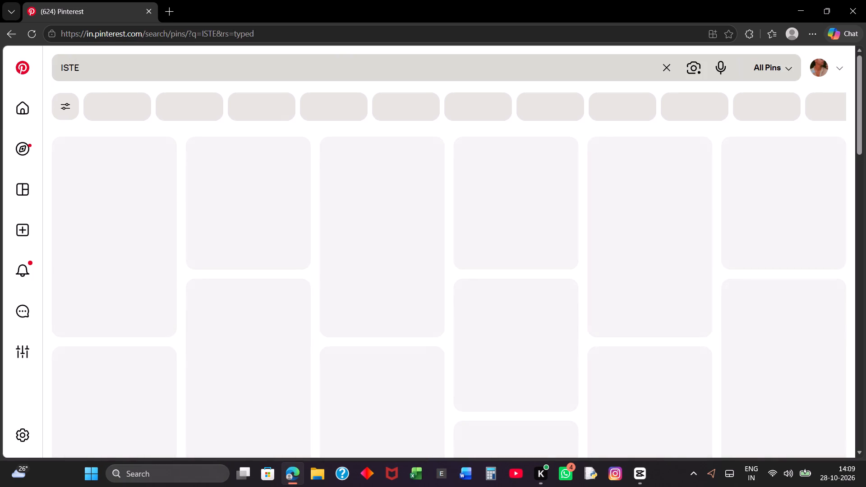
{"action": "scroll", "coordinate": [280, 261], "scroll_direction": "down", "scroll_amount": 1}
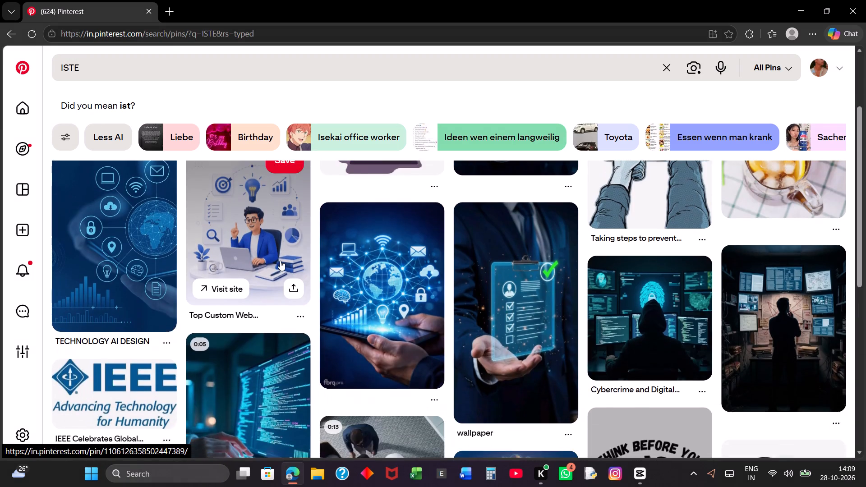
{"action": "scroll", "coordinate": [280, 261], "scroll_direction": "down", "scroll_amount": 1}
Refine the Pinterest search to ISTE LOGO and look through the results for the Indian Society for Technical Education logo.
{"action": "left_click", "coordinate": [233, 66]}
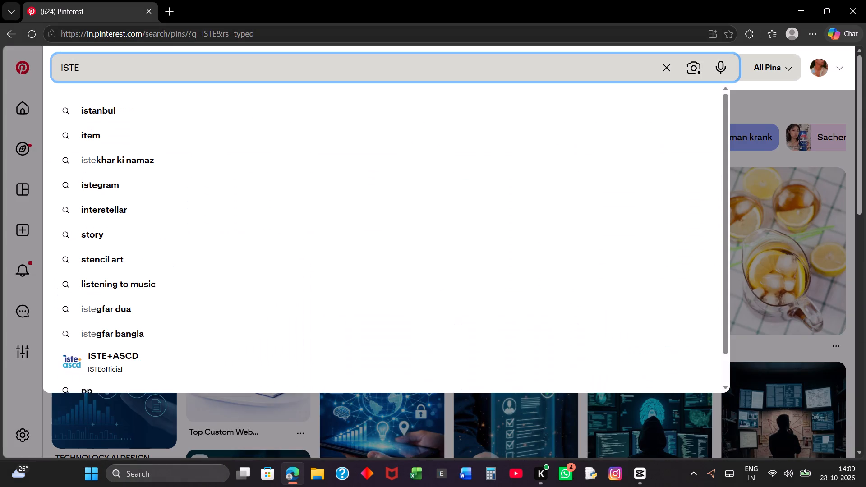
{"action": "key", "text": "space"}
{"action": "type", "text": "LOGO"}
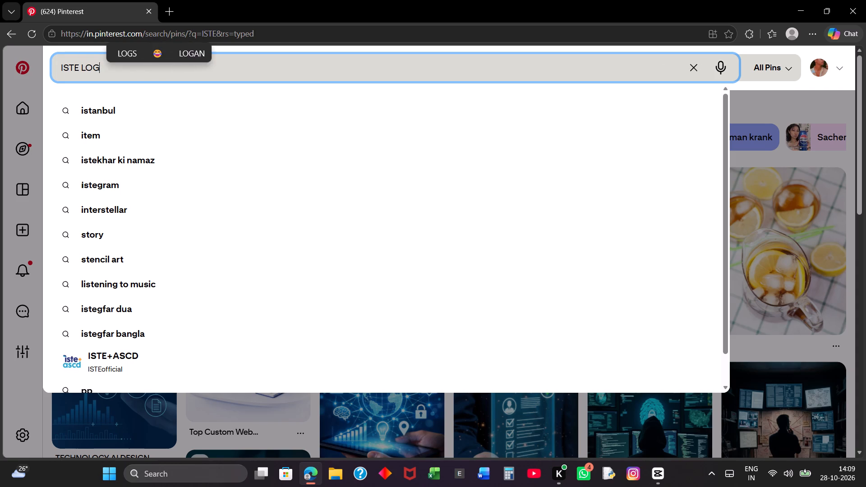
{"action": "key", "text": "Return"}
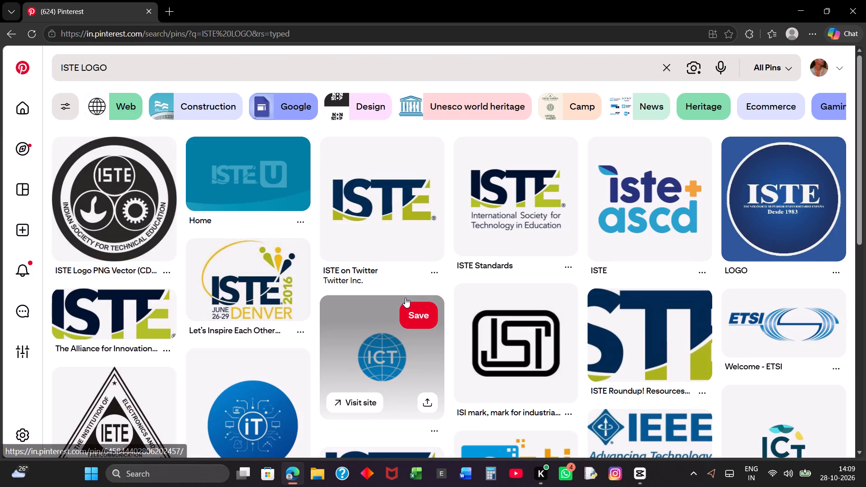
{"action": "scroll", "coordinate": [405, 298], "scroll_direction": "down", "scroll_amount": 6}
{"action": "scroll", "coordinate": [405, 298], "scroll_direction": "up", "scroll_amount": 1}
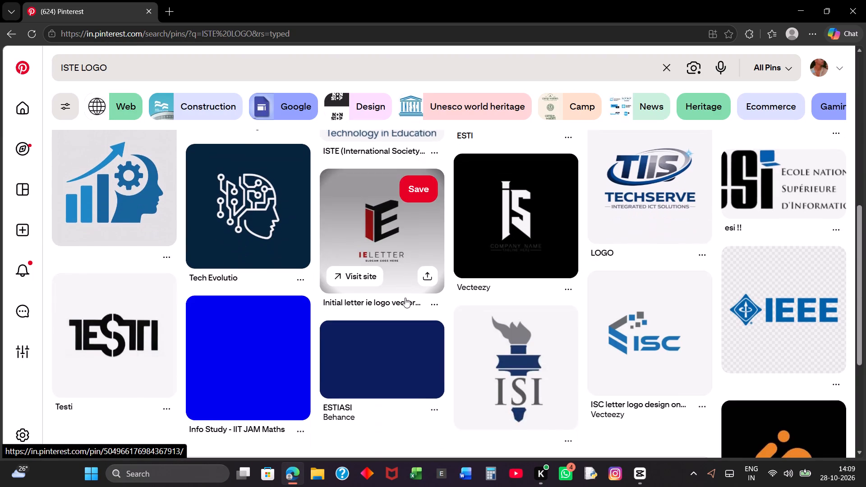
{"action": "scroll", "coordinate": [405, 298], "scroll_direction": "up", "scroll_amount": 1}
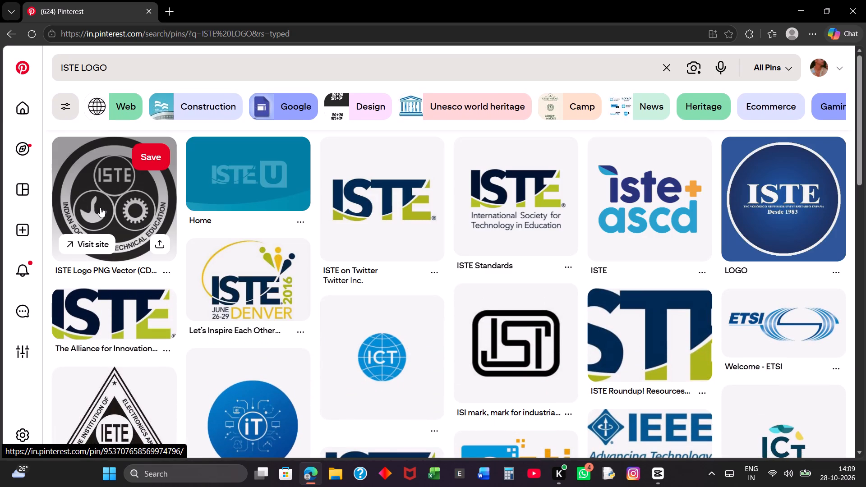
Open the black-and-white Indian Society for Technical Education logo pin and save its image as a JPEG in the Downloads folder "college docmentry".
{"action": "left_click", "coordinate": [100, 207]}
{"action": "scroll", "coordinate": [287, 307], "scroll_direction": "down", "scroll_amount": 1}
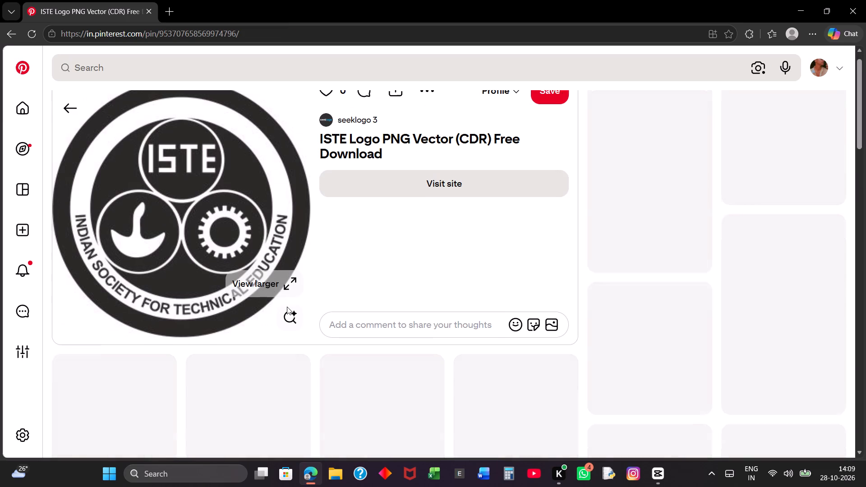
{"action": "scroll", "coordinate": [287, 307], "scroll_direction": "down", "scroll_amount": 4}
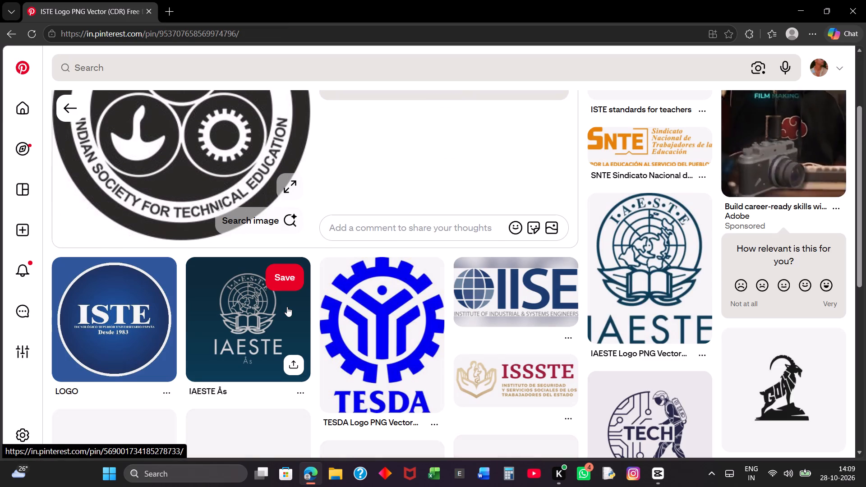
{"action": "scroll", "coordinate": [287, 307], "scroll_direction": "down", "scroll_amount": 2}
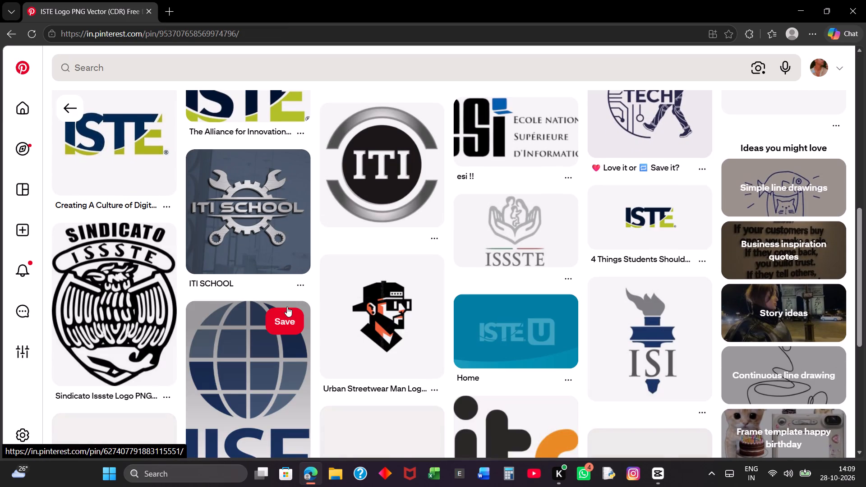
{"action": "right_click", "coordinate": [242, 288]}
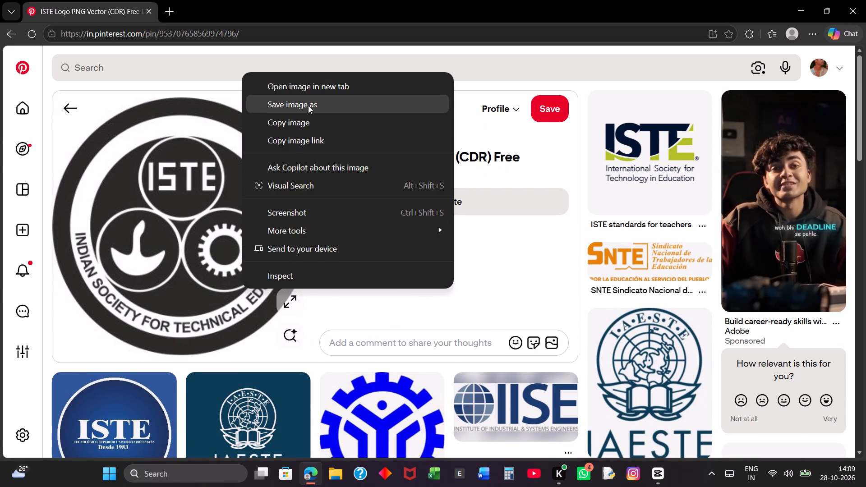
{"action": "left_click", "coordinate": [308, 106]}
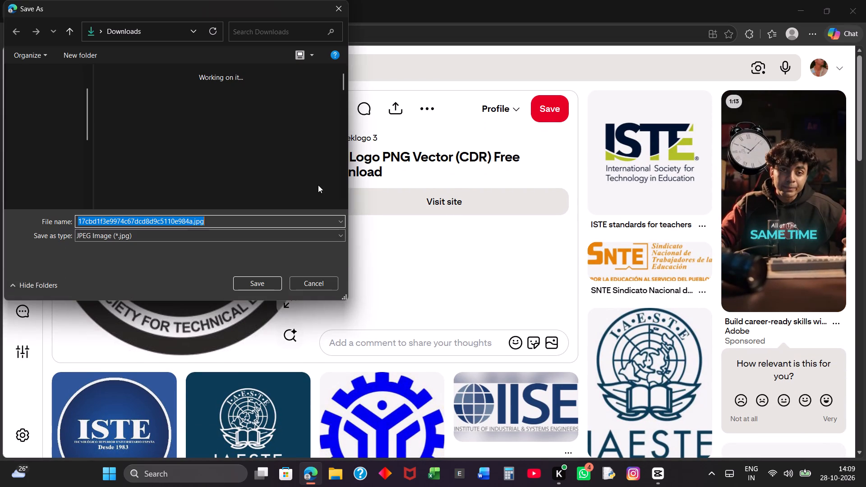
{"action": "left_click", "coordinate": [123, 116]}
{"action": "double_click", "coordinate": [123, 116]}
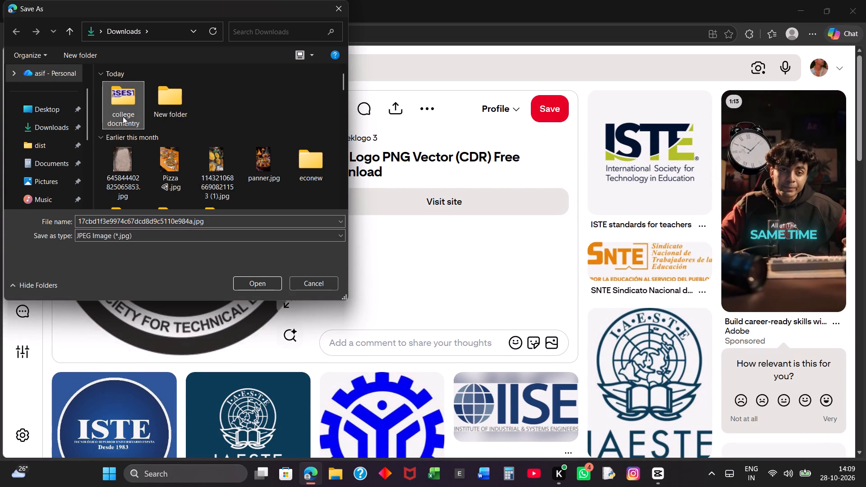
{"action": "left_click", "coordinate": [258, 278]}
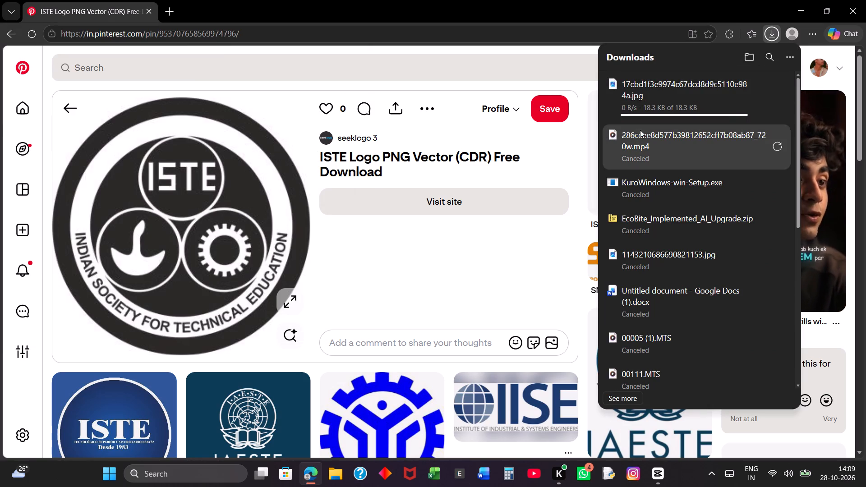
Switch to CapCut and import the black-and-white ISTE logo JPG from the "college docmentry" folder into project 1028's media.
{"action": "left_click", "coordinate": [658, 481]}
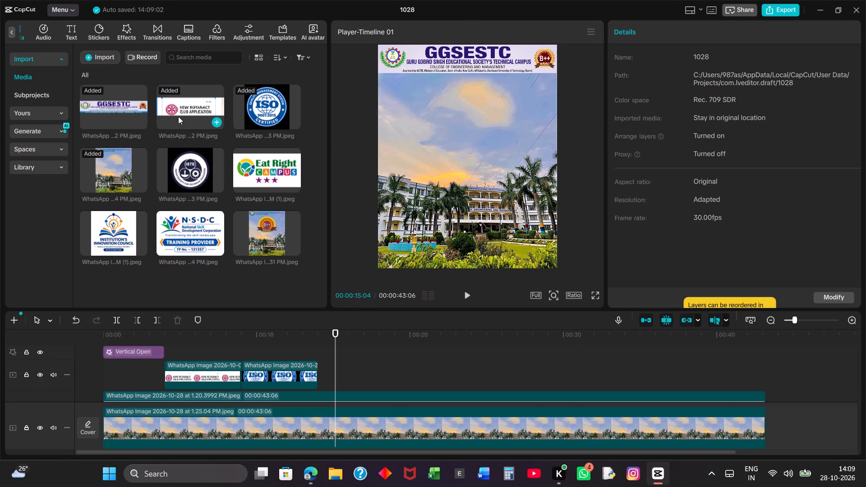
{"action": "left_click", "coordinate": [93, 51]}
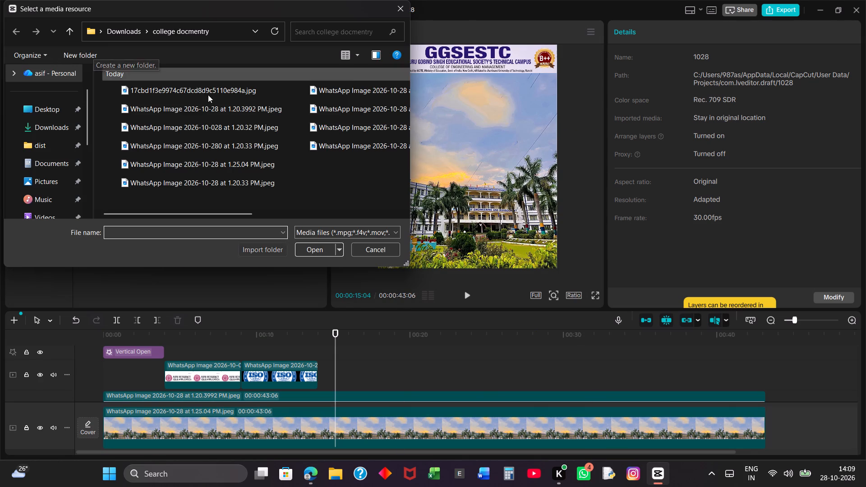
{"action": "left_click", "coordinate": [356, 55]}
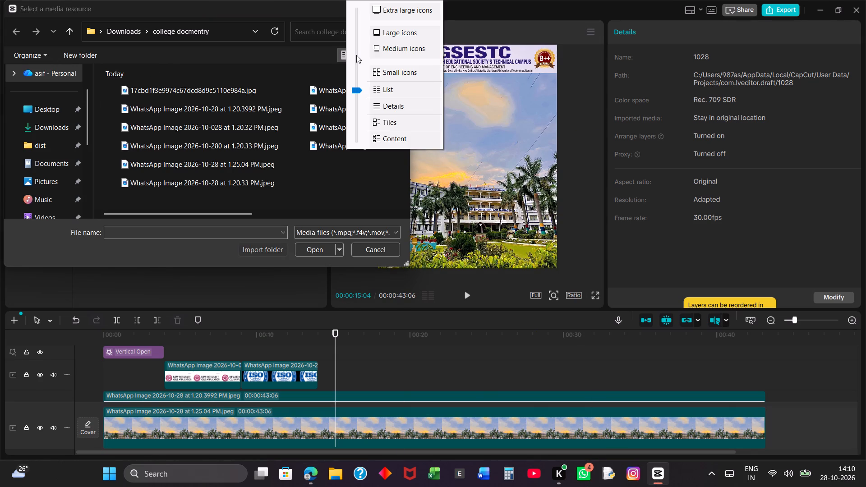
{"action": "left_click", "coordinate": [378, 9]}
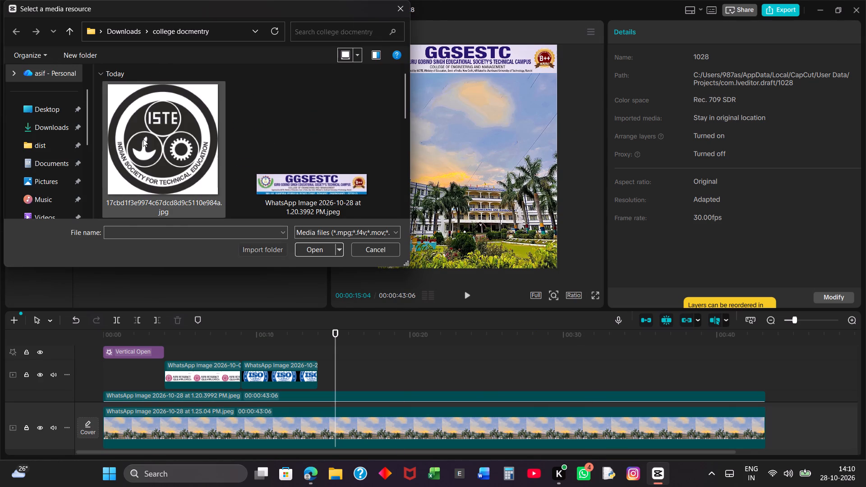
{"action": "left_click", "coordinate": [143, 139]}
{"action": "left_click_drag", "start_coordinate": [143, 139], "coordinate": [343, 389]}
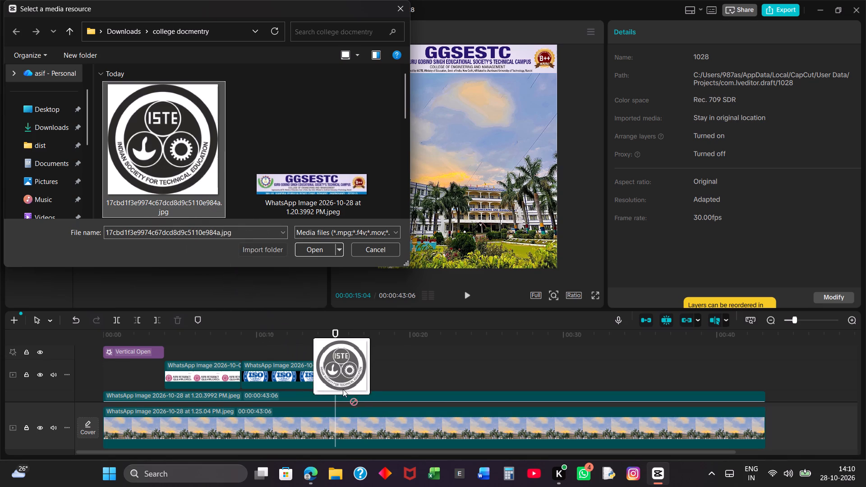
{"action": "left_click_drag", "start_coordinate": [343, 389], "coordinate": [346, 390]}
{"action": "left_click", "coordinate": [319, 245]}
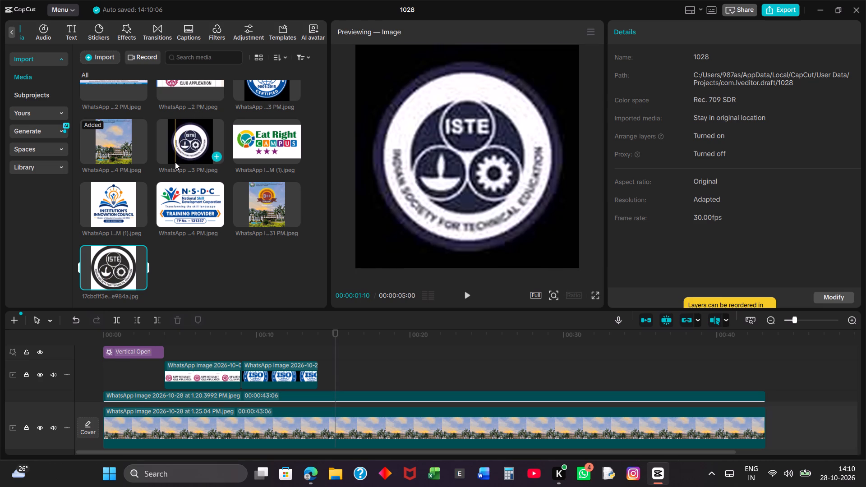
In CapCut, delete the old ISTE logo image with the black background from the project's media library.
{"action": "right_click", "coordinate": [175, 162]}
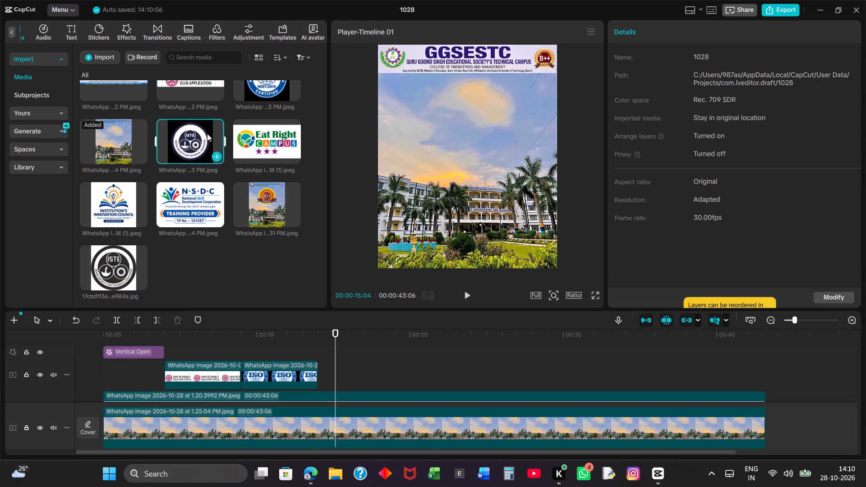
{"action": "key", "text": "Delete"}
{"action": "key", "text": "Delete"}
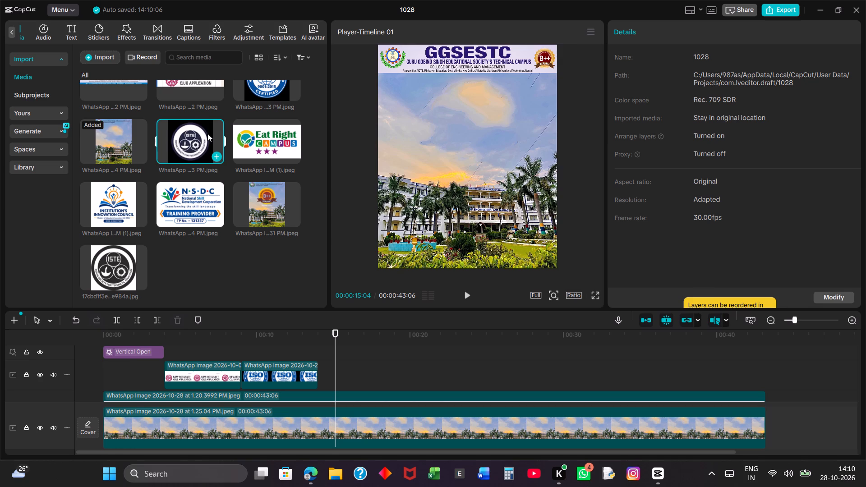
{"action": "left_click", "coordinate": [207, 133]}
{"action": "left_click", "coordinate": [207, 133]}
{"action": "key", "text": "Delete"}
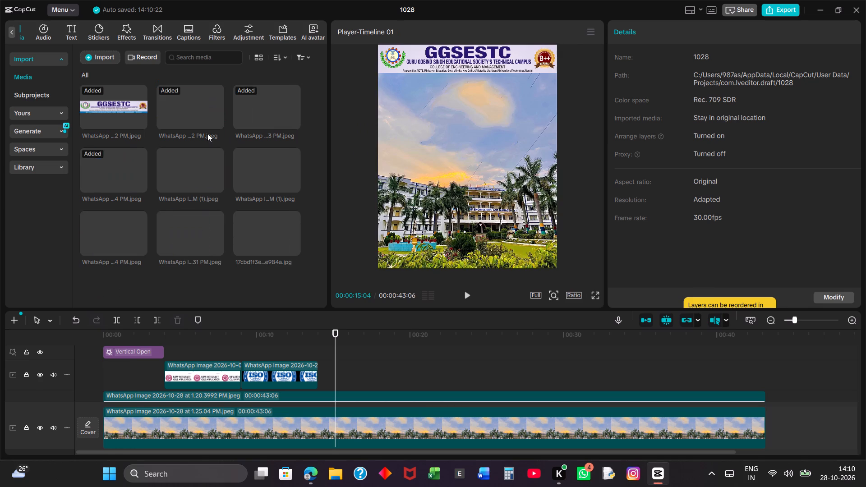
Place the new black-and-white ISTE logo image on the logo track directly after the ISO logo clip.
{"action": "scroll", "coordinate": [219, 174], "scroll_direction": "up", "scroll_amount": 1}
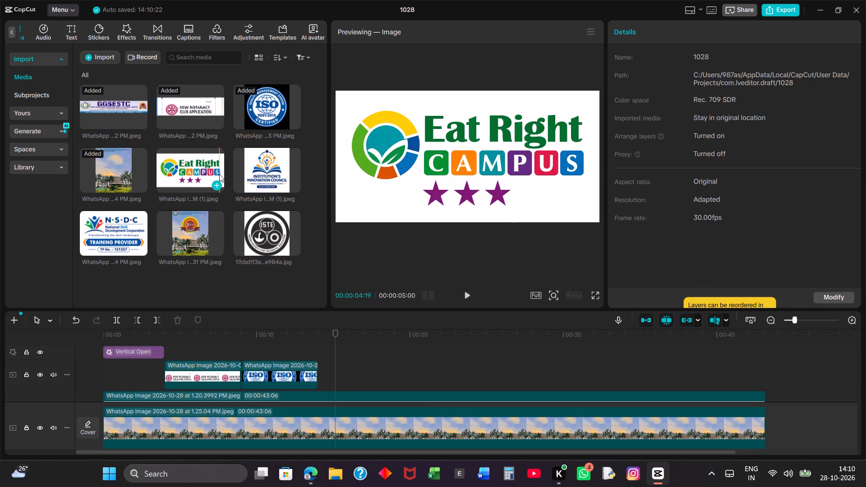
{"action": "scroll", "coordinate": [219, 174], "scroll_direction": "up", "scroll_amount": 1}
{"action": "left_click_drag", "start_coordinate": [266, 231], "coordinate": [332, 380]}
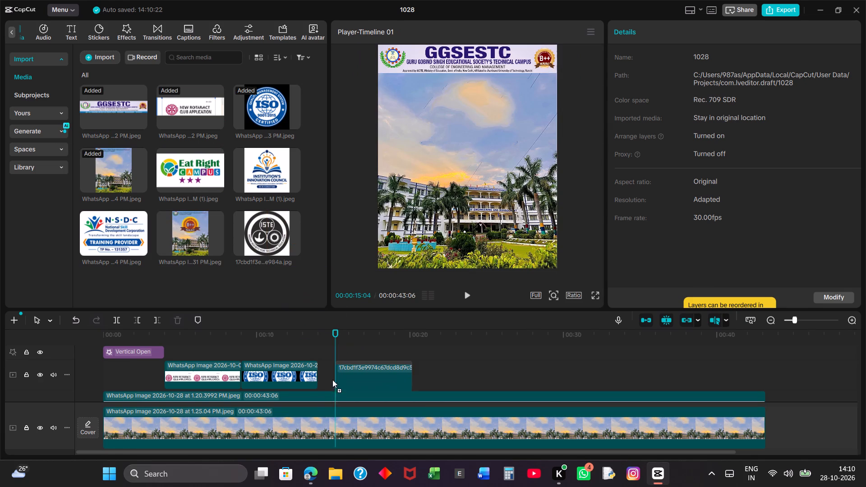
{"action": "left_click_drag", "start_coordinate": [332, 380], "coordinate": [315, 375]}
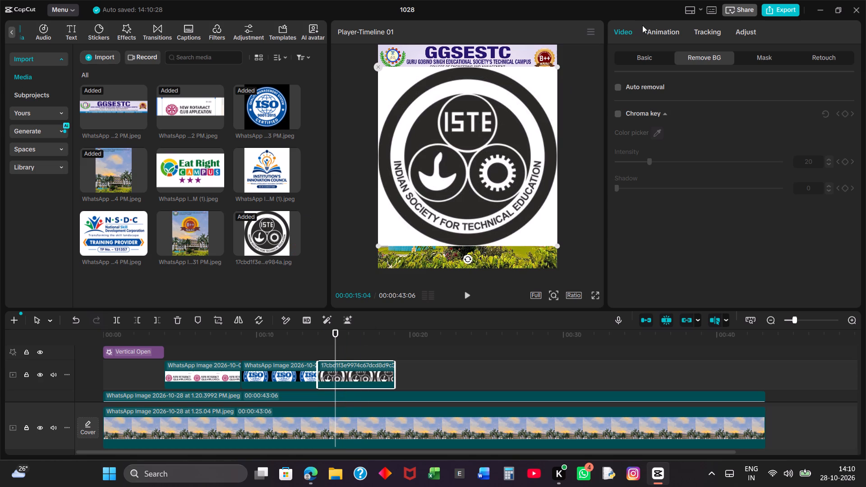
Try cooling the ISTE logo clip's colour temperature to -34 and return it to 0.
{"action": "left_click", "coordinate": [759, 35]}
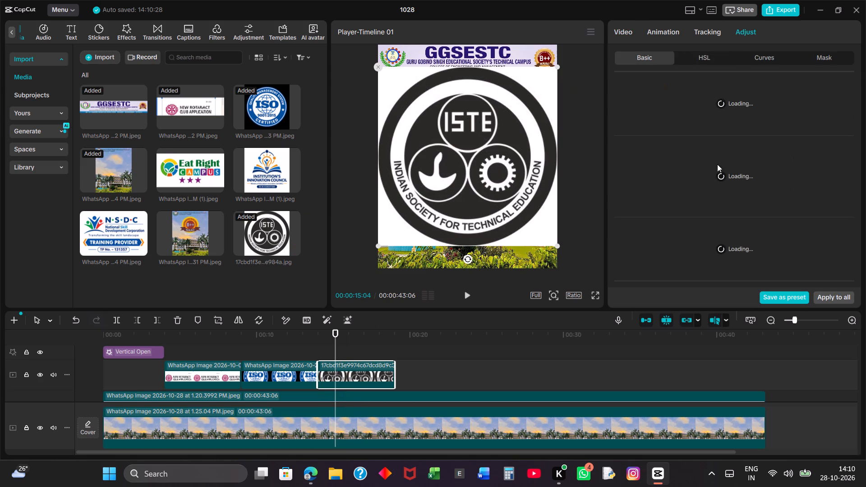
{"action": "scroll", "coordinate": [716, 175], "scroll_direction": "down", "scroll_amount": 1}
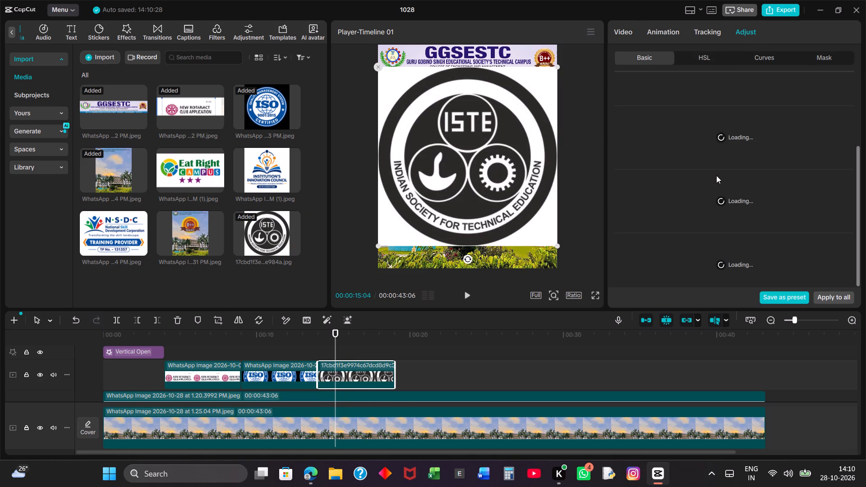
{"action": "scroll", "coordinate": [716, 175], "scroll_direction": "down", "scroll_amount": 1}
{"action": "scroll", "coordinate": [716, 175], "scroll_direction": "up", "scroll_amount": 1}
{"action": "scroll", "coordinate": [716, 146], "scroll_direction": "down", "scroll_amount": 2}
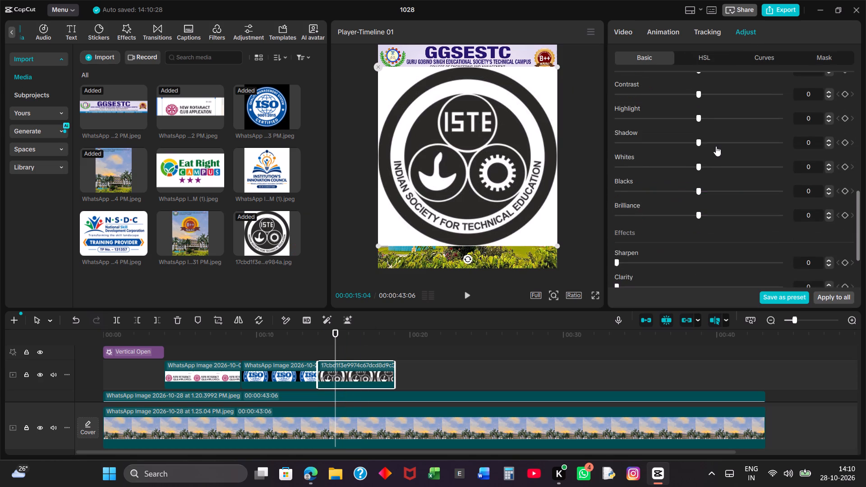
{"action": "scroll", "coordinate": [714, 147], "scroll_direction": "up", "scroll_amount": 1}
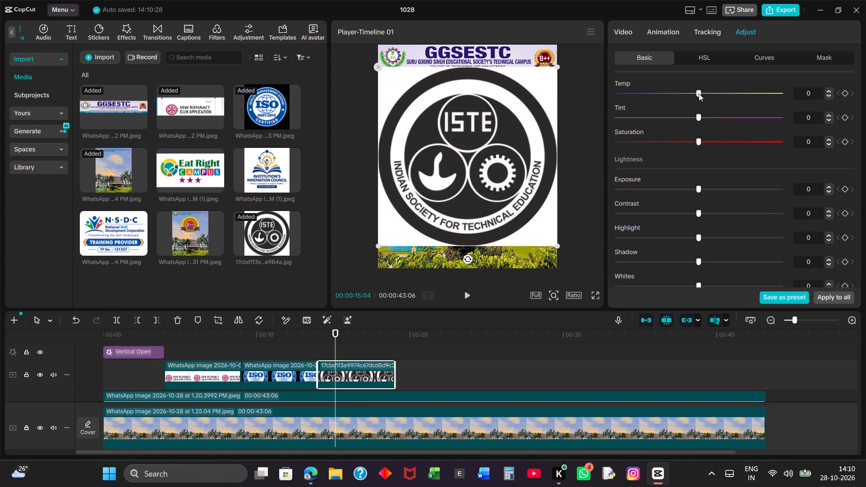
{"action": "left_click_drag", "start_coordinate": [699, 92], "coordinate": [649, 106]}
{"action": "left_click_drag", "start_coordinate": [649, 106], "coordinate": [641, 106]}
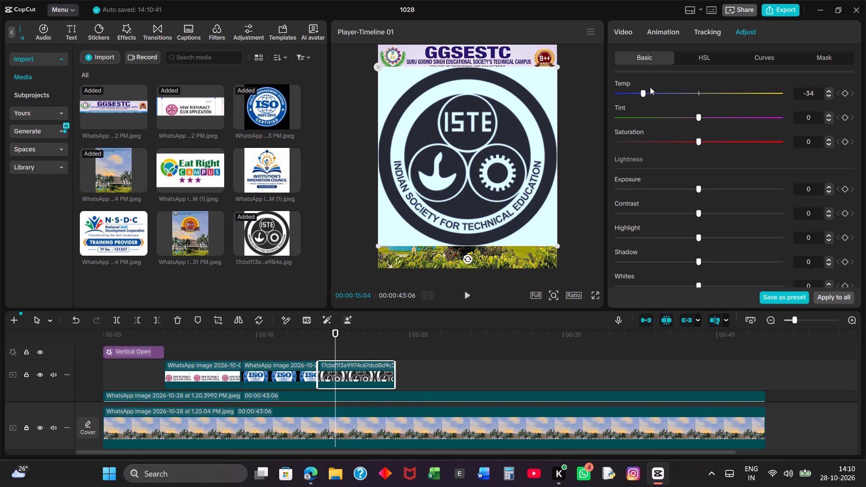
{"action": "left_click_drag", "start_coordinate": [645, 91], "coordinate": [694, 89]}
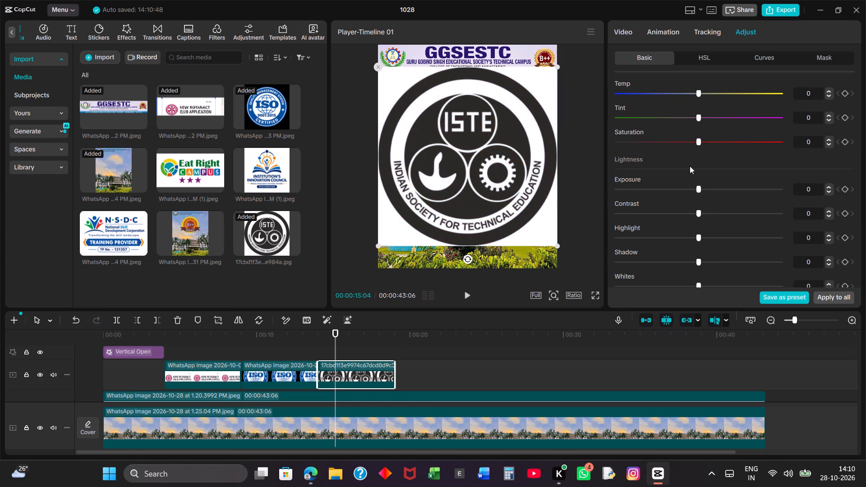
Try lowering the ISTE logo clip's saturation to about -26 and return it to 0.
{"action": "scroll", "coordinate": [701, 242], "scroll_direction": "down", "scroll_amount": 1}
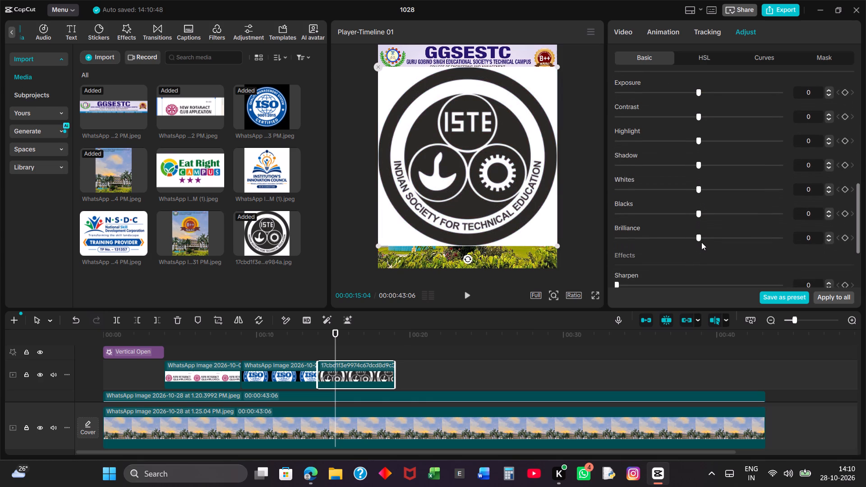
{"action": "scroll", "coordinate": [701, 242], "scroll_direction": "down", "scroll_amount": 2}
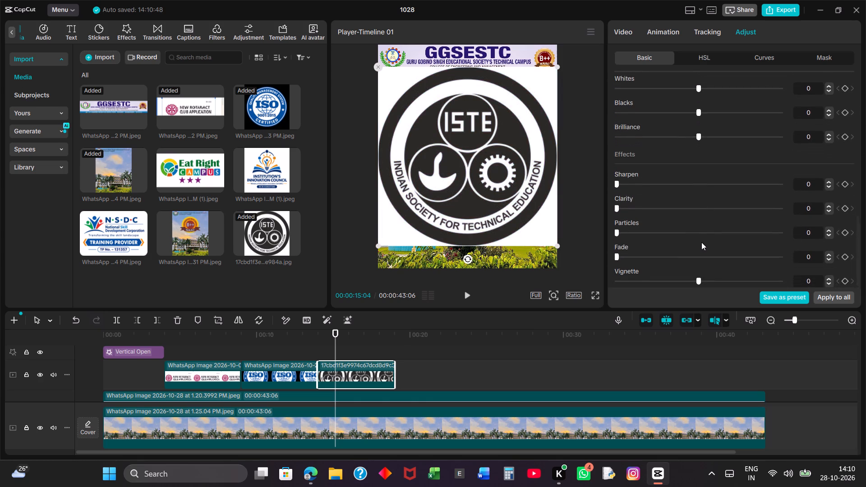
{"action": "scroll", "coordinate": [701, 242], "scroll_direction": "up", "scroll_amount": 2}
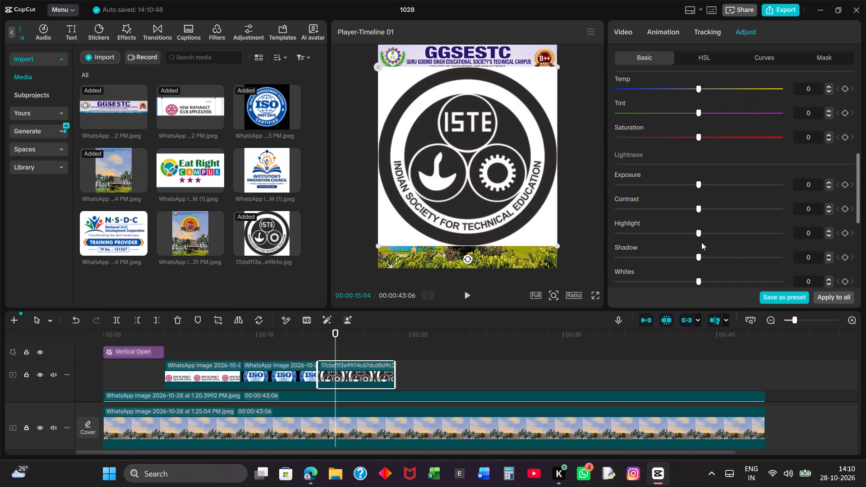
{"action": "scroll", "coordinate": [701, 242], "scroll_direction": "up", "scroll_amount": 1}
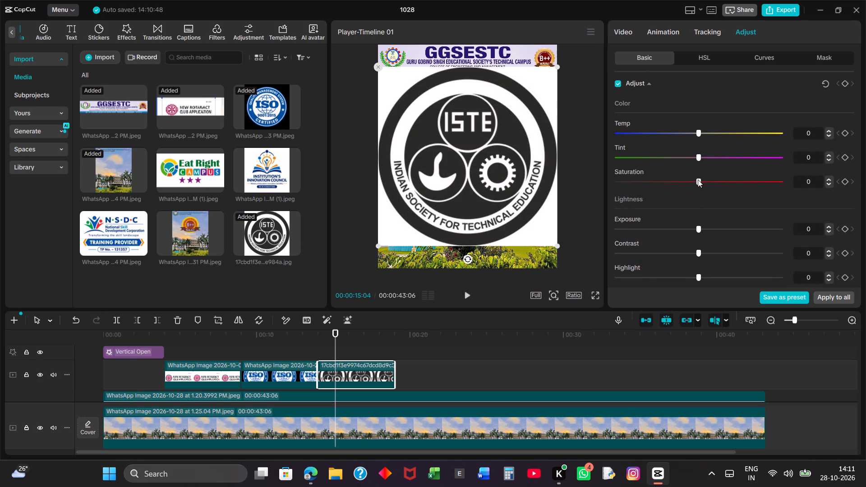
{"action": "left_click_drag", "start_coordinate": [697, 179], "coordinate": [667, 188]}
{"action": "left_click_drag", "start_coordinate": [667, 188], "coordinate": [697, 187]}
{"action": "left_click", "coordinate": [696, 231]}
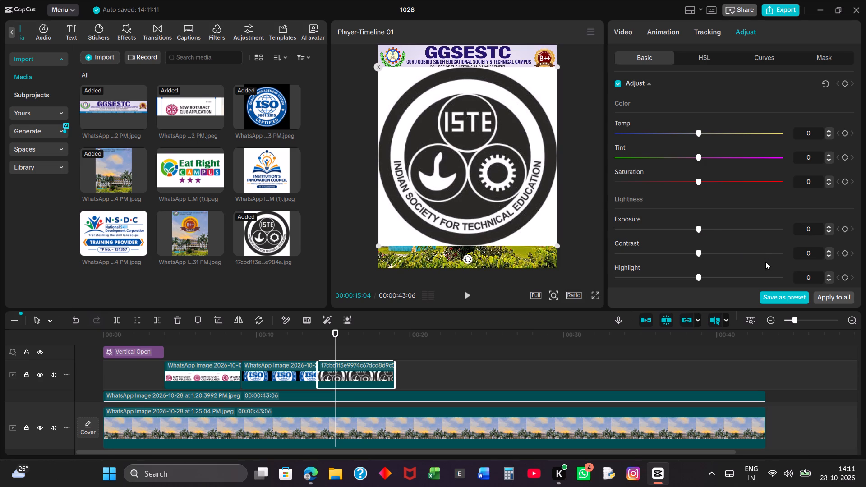
Raise the ISTE logo clip's contrast to 47.
{"action": "scroll", "coordinate": [765, 262], "scroll_direction": "down", "scroll_amount": 1}
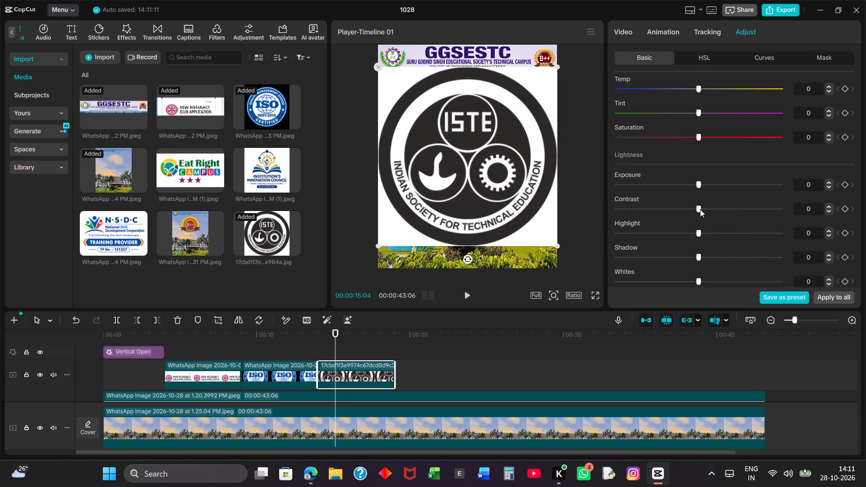
{"action": "left_click_drag", "start_coordinate": [700, 209], "coordinate": [683, 217]}
{"action": "left_click_drag", "start_coordinate": [683, 217], "coordinate": [773, 210]}
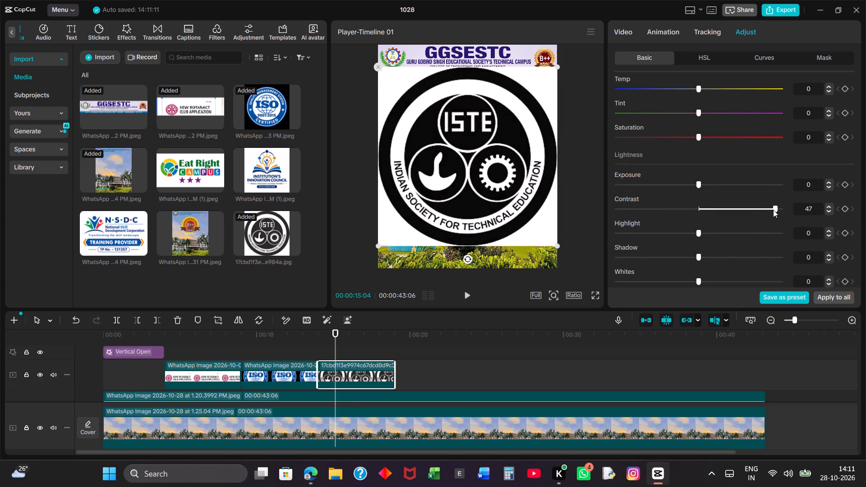
{"action": "left_click_drag", "start_coordinate": [773, 210], "coordinate": [773, 209]}
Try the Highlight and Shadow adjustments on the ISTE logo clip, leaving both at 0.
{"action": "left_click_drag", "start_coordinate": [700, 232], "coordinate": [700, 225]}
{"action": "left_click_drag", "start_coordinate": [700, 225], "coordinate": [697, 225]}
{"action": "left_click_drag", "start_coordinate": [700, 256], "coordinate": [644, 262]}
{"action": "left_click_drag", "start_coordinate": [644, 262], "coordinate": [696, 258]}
Enable colour correction on the ISTE logo clip and set its intensity to 75.
{"action": "scroll", "coordinate": [696, 258], "scroll_direction": "down", "scroll_amount": 1}
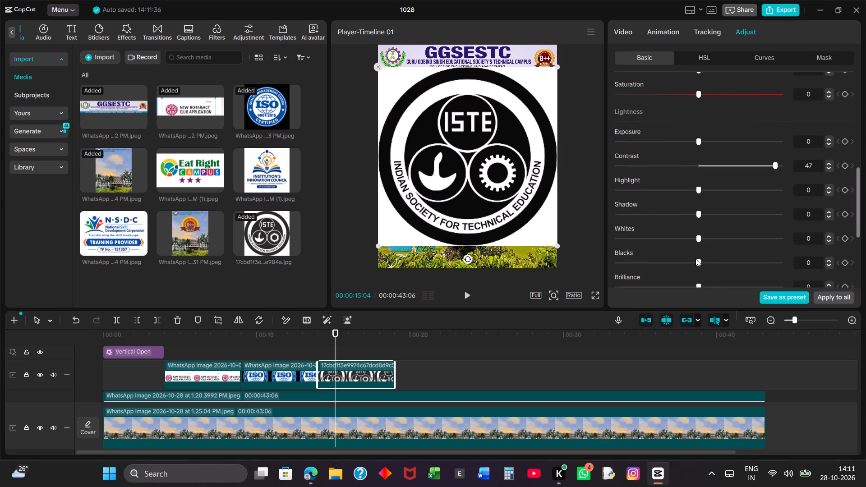
{"action": "scroll", "coordinate": [696, 258], "scroll_direction": "down", "scroll_amount": 1}
{"action": "scroll", "coordinate": [679, 149], "scroll_direction": "down", "scroll_amount": 1}
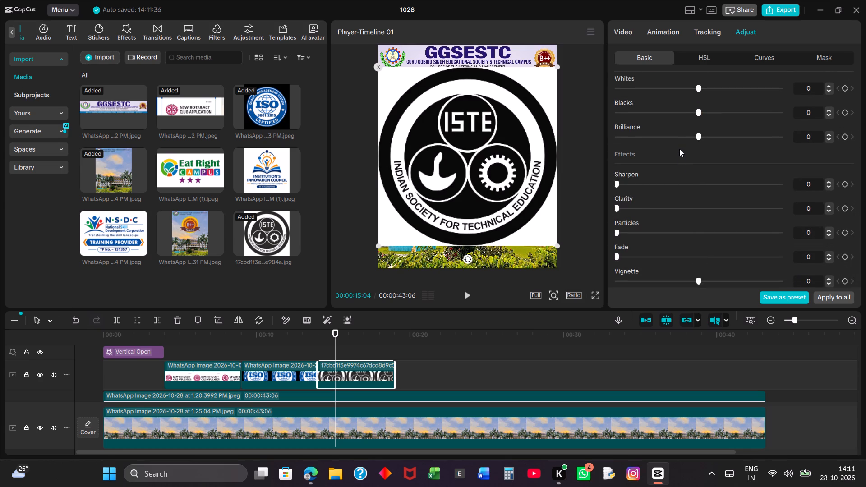
{"action": "scroll", "coordinate": [679, 149], "scroll_direction": "down", "scroll_amount": 1}
{"action": "scroll", "coordinate": [662, 147], "scroll_direction": "up", "scroll_amount": 2}
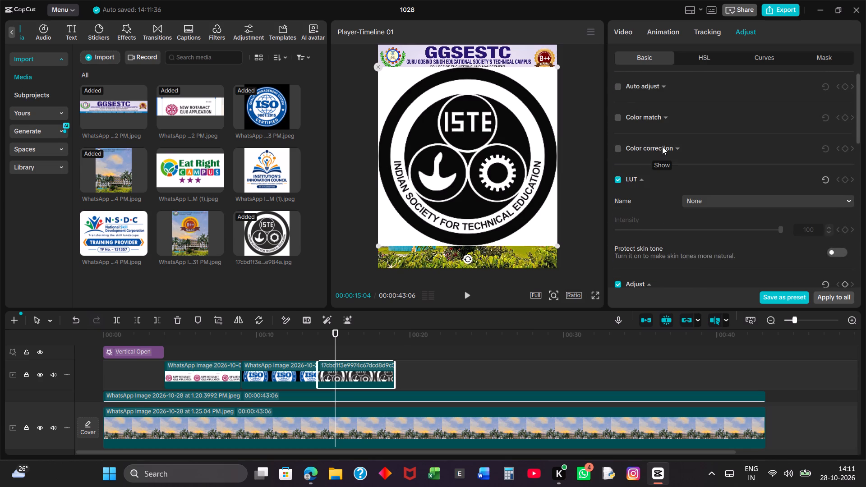
{"action": "left_click", "coordinate": [617, 143]}
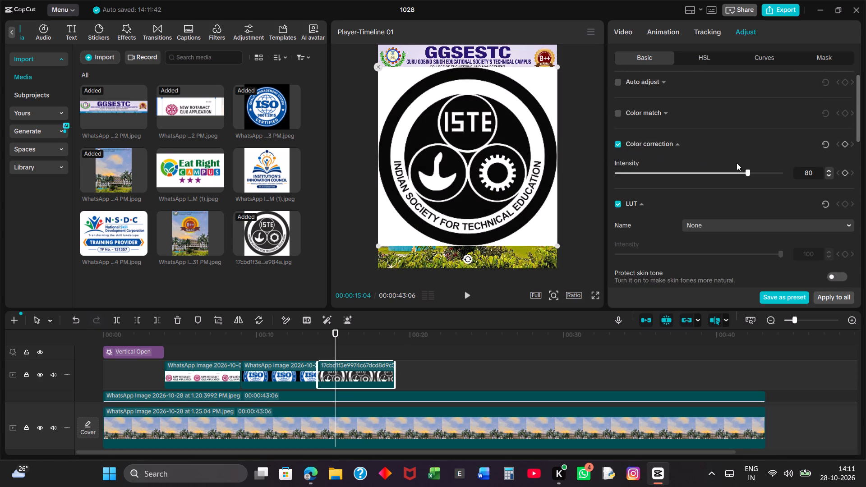
{"action": "left_click_drag", "start_coordinate": [744, 172], "coordinate": [619, 189]}
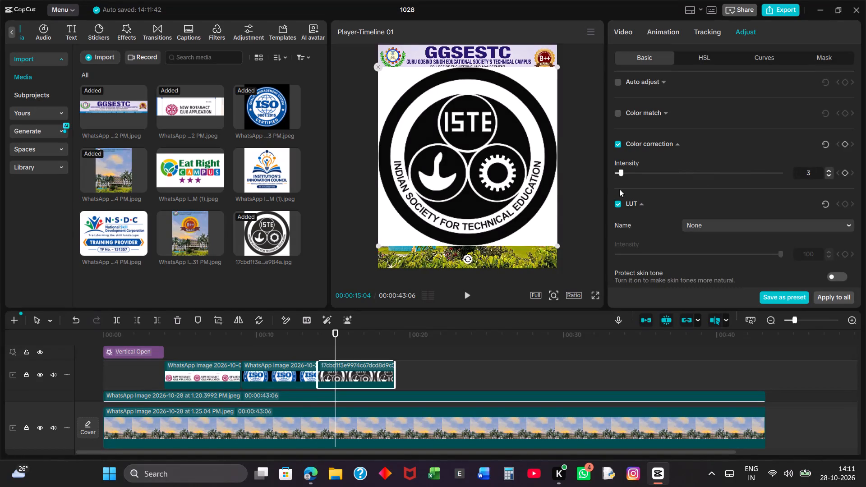
{"action": "left_click_drag", "start_coordinate": [619, 189], "coordinate": [740, 179]}
{"action": "left_click", "coordinate": [744, 224]}
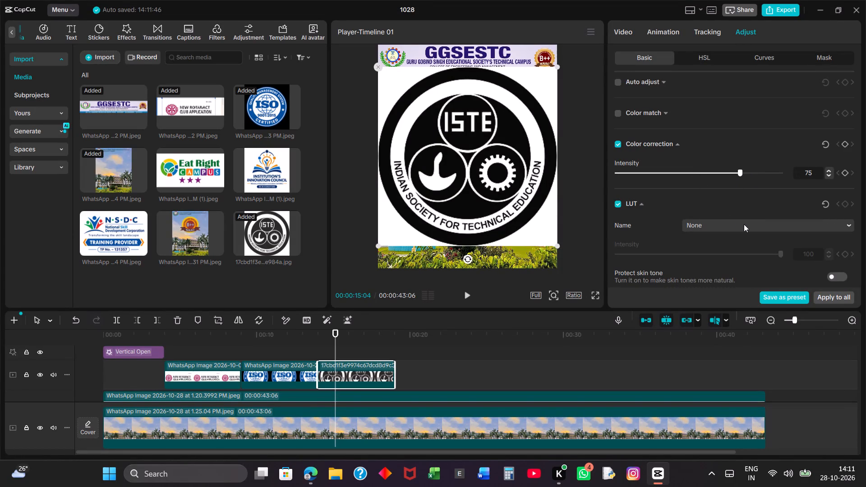
{"action": "left_click", "coordinate": [741, 225]}
Enable Color match on the ISTE logo clip and cancel the source frame selection.
{"action": "left_click", "coordinate": [614, 108]}
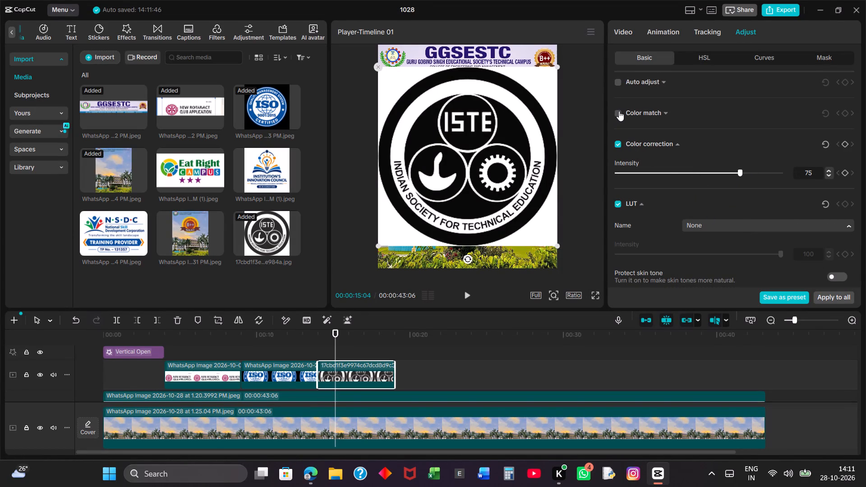
{"action": "left_click", "coordinate": [619, 111]}
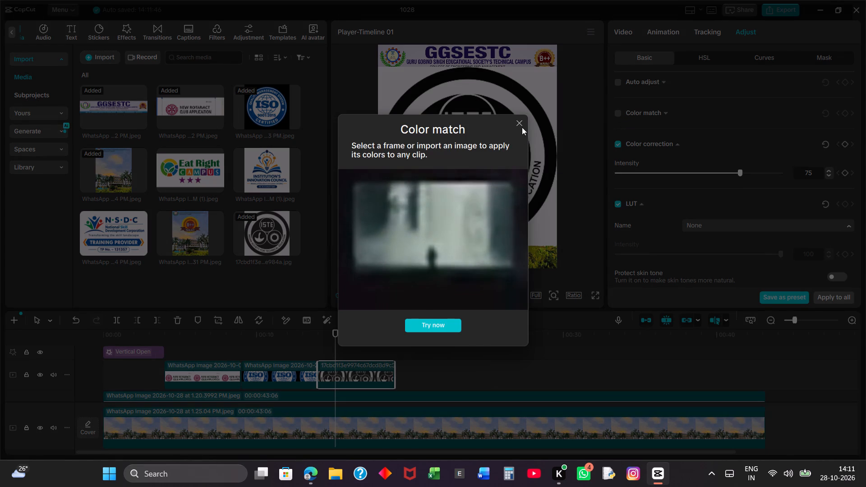
{"action": "left_click", "coordinate": [522, 123]}
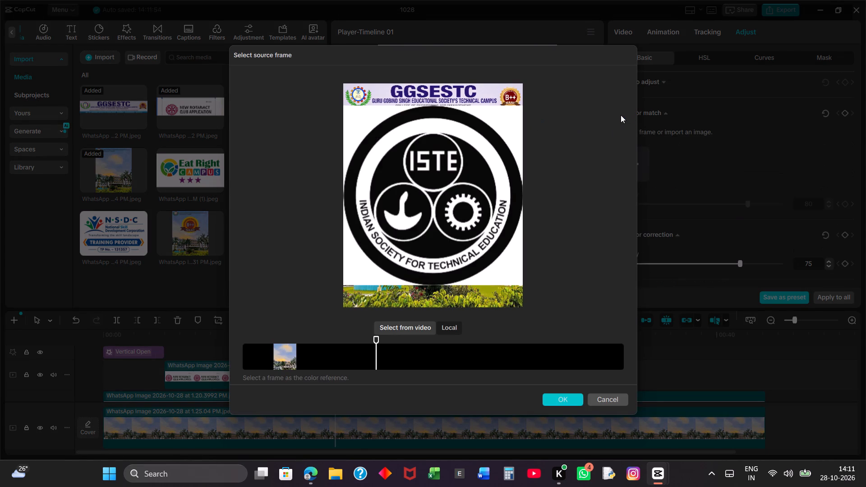
{"action": "left_click", "coordinate": [603, 401]}
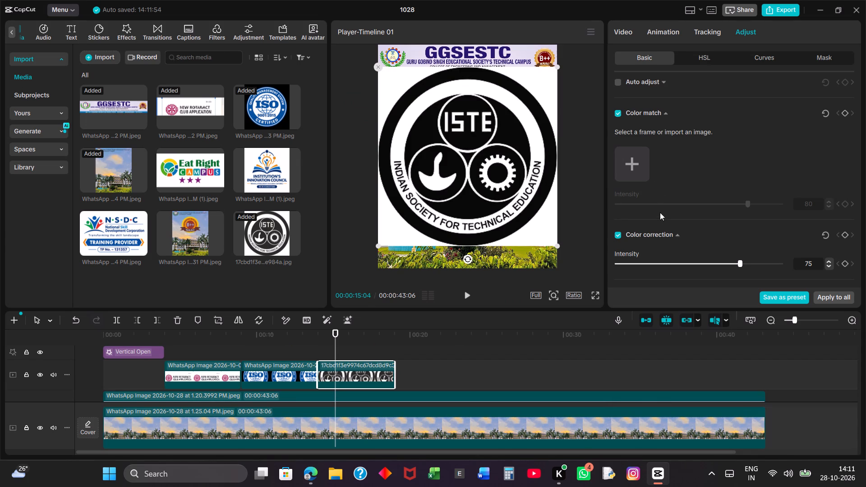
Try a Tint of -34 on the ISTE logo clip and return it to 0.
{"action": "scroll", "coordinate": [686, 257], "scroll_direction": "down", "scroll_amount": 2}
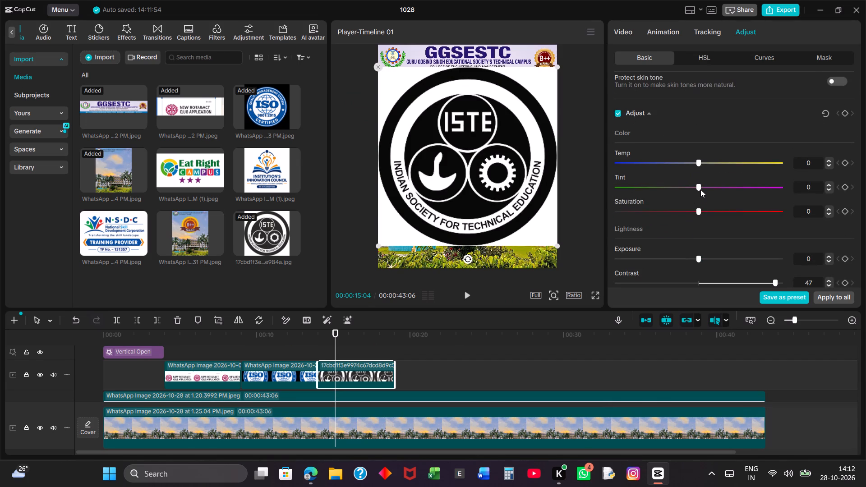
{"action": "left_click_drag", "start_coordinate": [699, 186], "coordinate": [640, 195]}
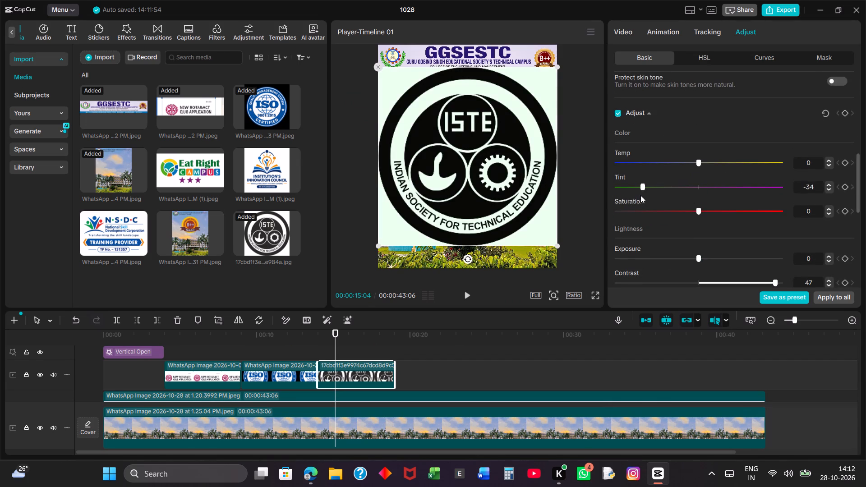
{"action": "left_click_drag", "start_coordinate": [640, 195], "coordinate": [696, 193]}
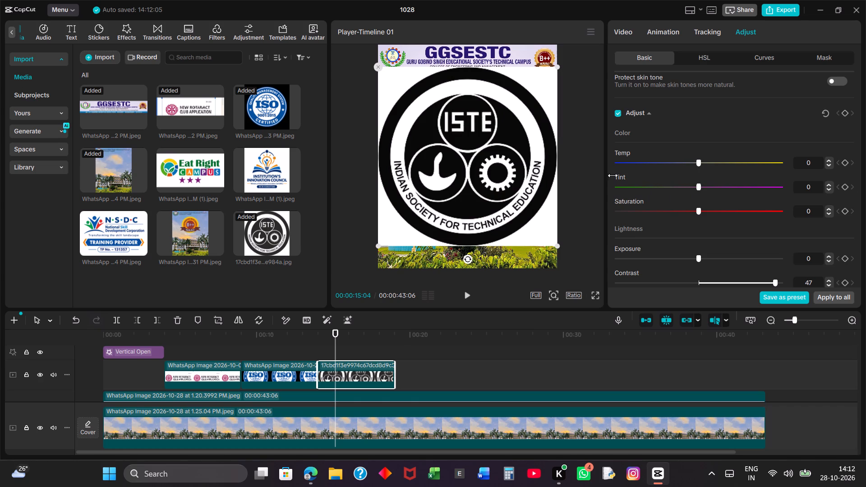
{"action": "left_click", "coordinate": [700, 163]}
Remove the white background of the ISTE logo clip with Chroma key, sampling the white in the picture.
{"action": "left_click", "coordinate": [510, 127]}
{"action": "left_click", "coordinate": [504, 132]}
{"action": "left_click", "coordinate": [659, 36]}
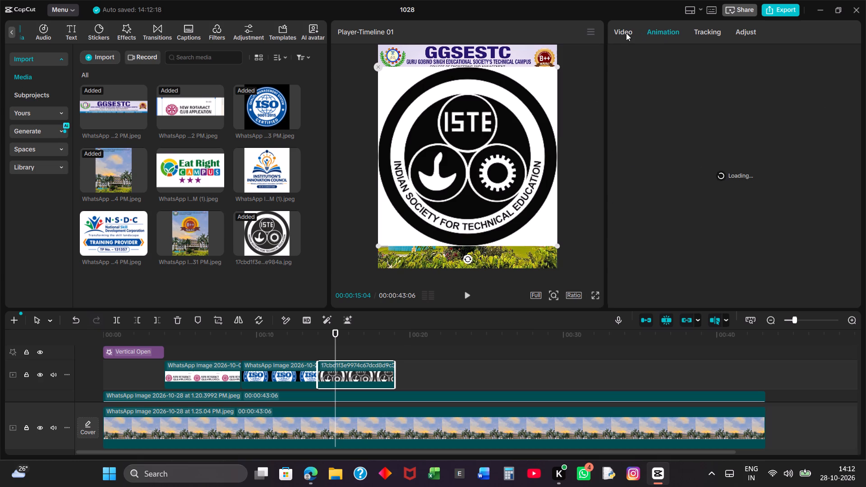
{"action": "left_click", "coordinate": [624, 33]}
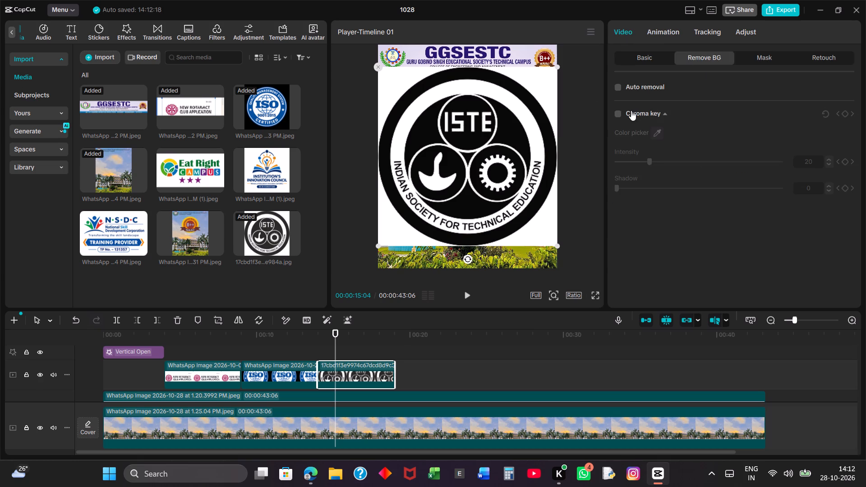
{"action": "left_click", "coordinate": [617, 113]}
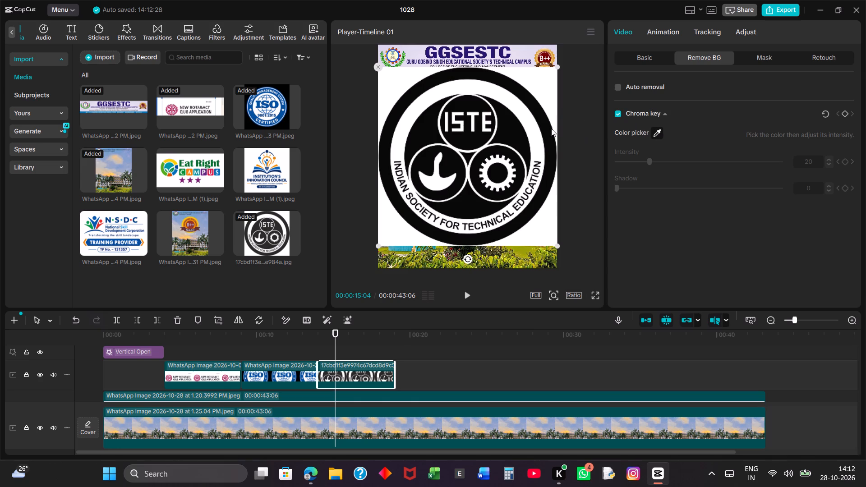
{"action": "left_click", "coordinate": [538, 93]}
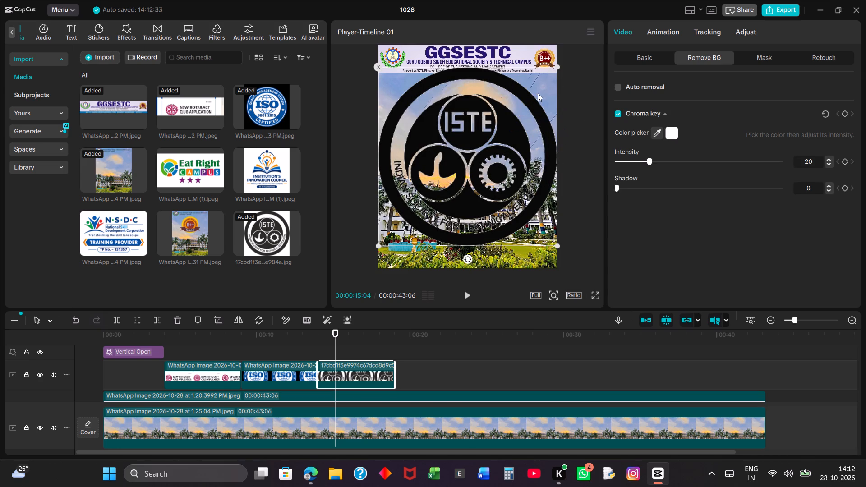
Shrink the ISTE logo and place it in the upper-right corner of the video frame, just below the GGSESTC banner.
{"action": "left_click_drag", "start_coordinate": [557, 244], "coordinate": [464, 151]}
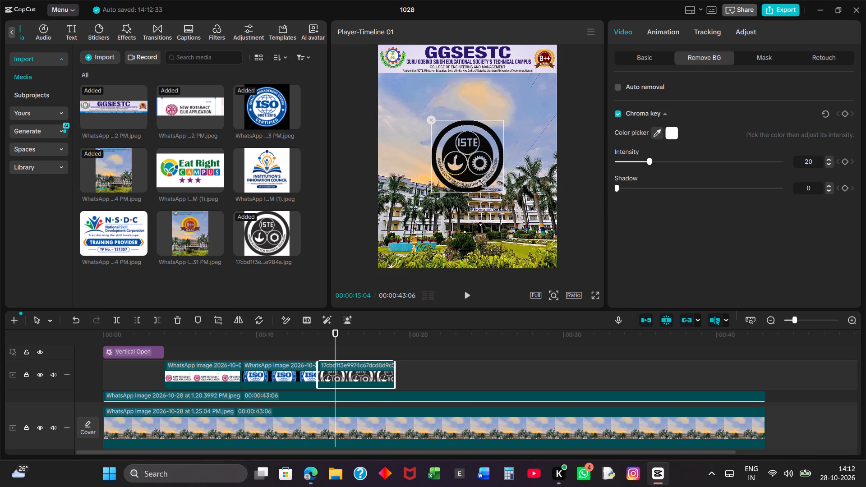
{"action": "left_click_drag", "start_coordinate": [464, 151], "coordinate": [463, 150]}
{"action": "left_click_drag", "start_coordinate": [489, 179], "coordinate": [520, 194]}
{"action": "left_click_drag", "start_coordinate": [468, 156], "coordinate": [519, 106]}
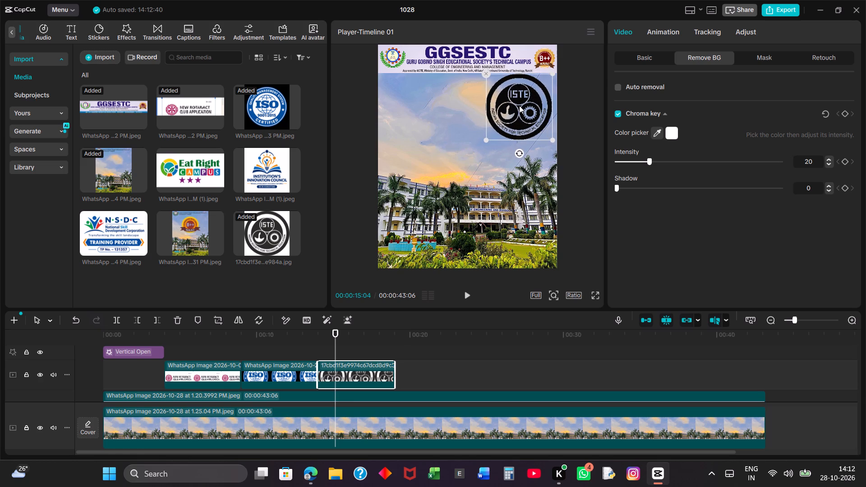
{"action": "left_click_drag", "start_coordinate": [519, 106], "coordinate": [523, 106]}
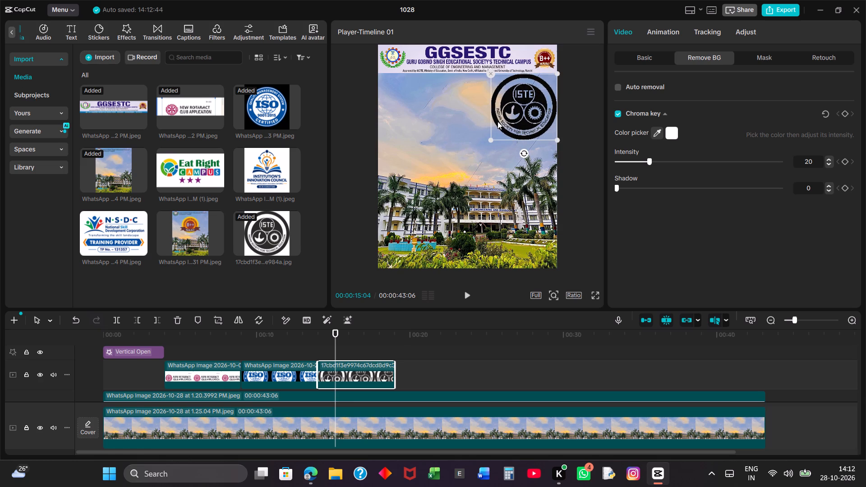
Add the Eat Right Campus logo to the logo track directly after the ISTE logo clip.
{"action": "left_click_drag", "start_coordinate": [335, 335], "coordinate": [259, 330]}
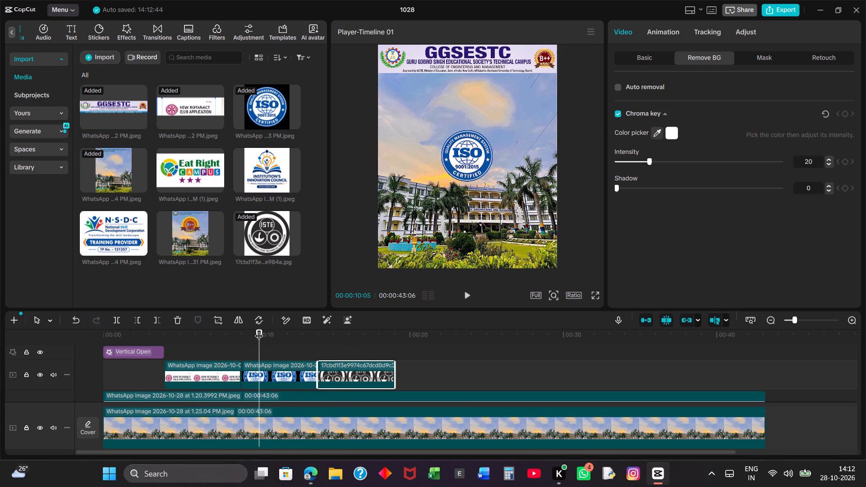
{"action": "left_click_drag", "start_coordinate": [193, 166], "coordinate": [407, 382]}
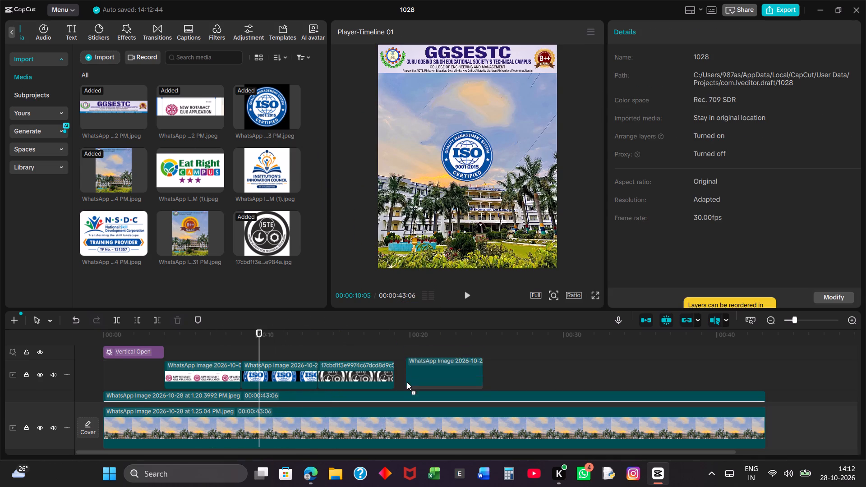
{"action": "left_click_drag", "start_coordinate": [407, 382], "coordinate": [394, 378]}
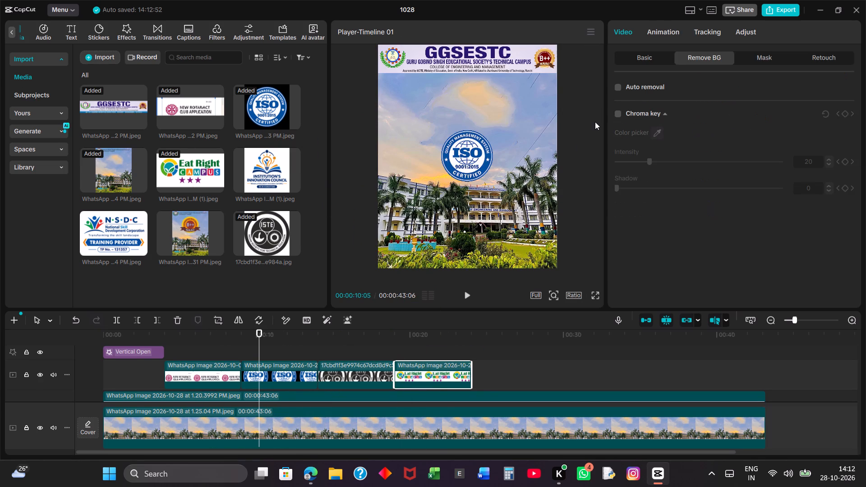
Remove the white background of the Eat Right Campus logo clip with Chroma key, sampling its white area.
{"action": "left_click", "coordinate": [617, 113]}
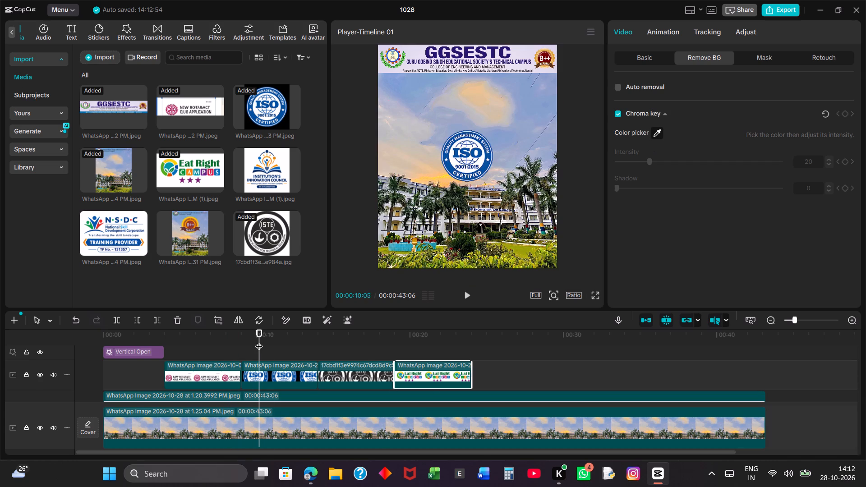
{"action": "left_click_drag", "start_coordinate": [259, 340], "coordinate": [412, 338]}
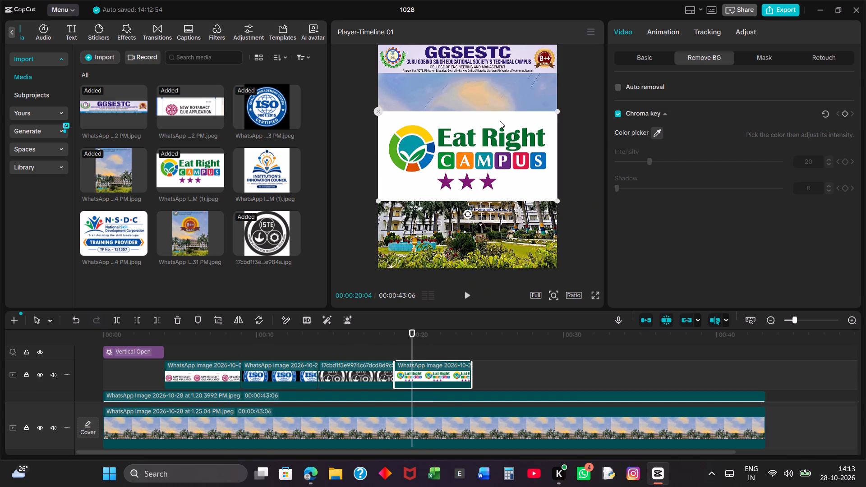
{"action": "left_click", "coordinate": [651, 130]}
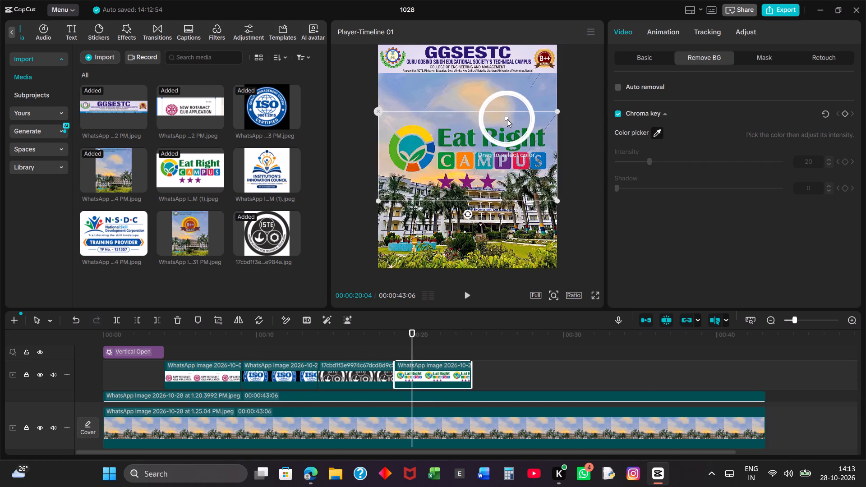
{"action": "left_click", "coordinate": [511, 119]}
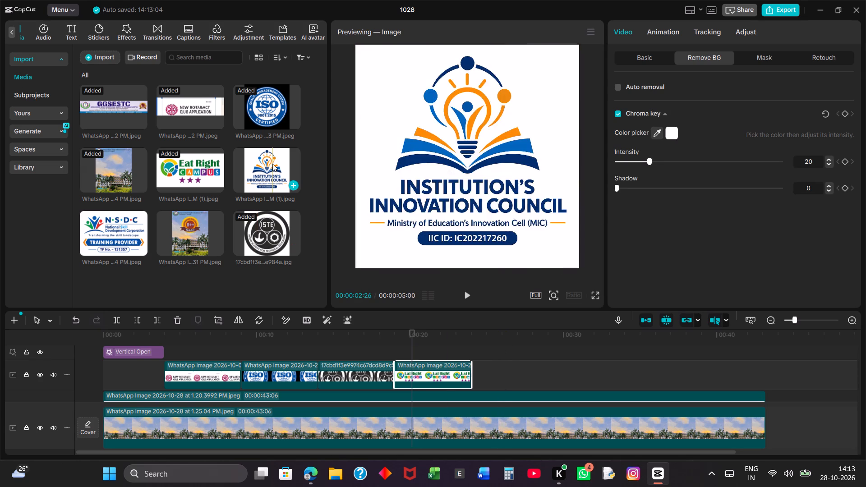
Add the Institution's Innovation Council logo to the logo track directly after the Eat Right Campus clip.
{"action": "left_click_drag", "start_coordinate": [272, 164], "coordinate": [465, 365]}
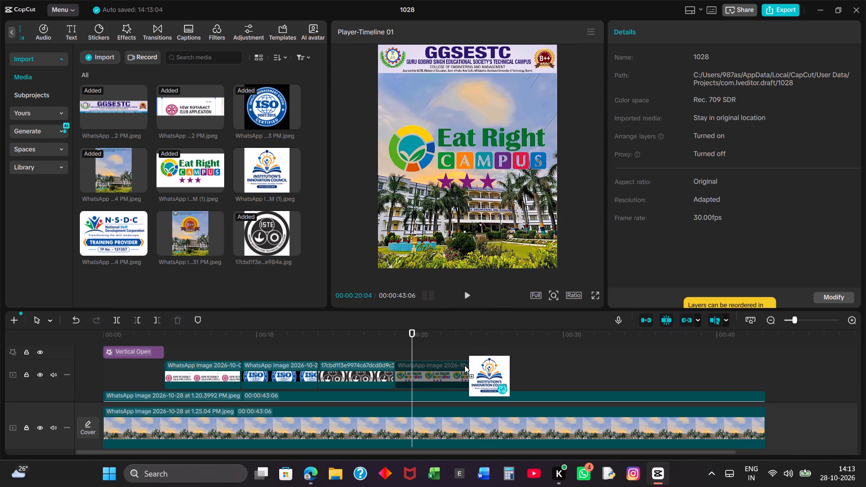
{"action": "left_click_drag", "start_coordinate": [465, 365], "coordinate": [470, 365]}
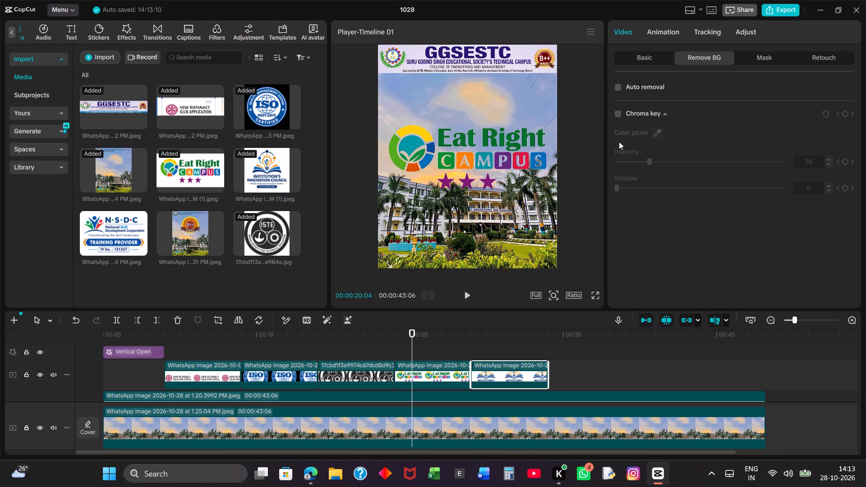
Remove the white background of the Institution's Innovation Council logo clip with Chroma key, sampling its white area.
{"action": "left_click", "coordinate": [621, 113]}
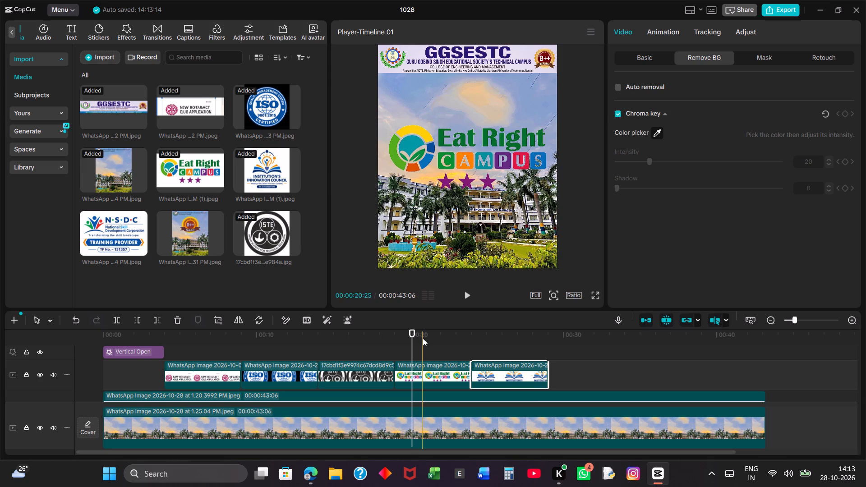
{"action": "left_click_drag", "start_coordinate": [412, 337], "coordinate": [515, 327]}
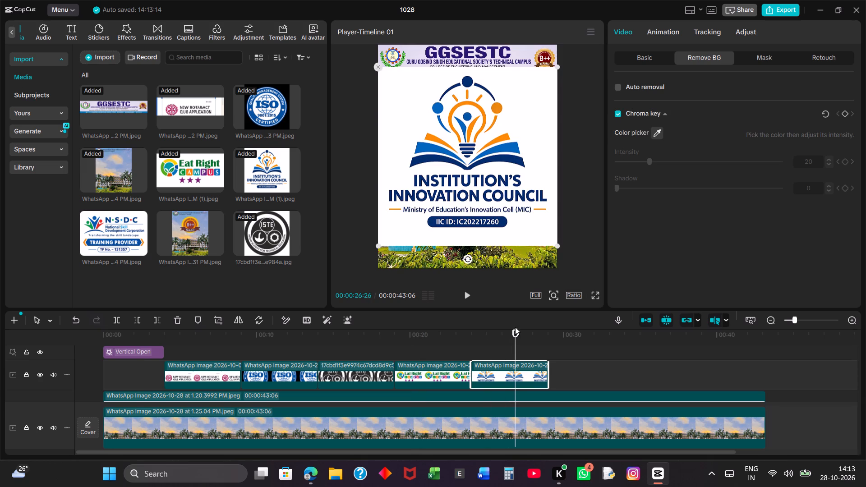
{"action": "left_click", "coordinate": [655, 132]}
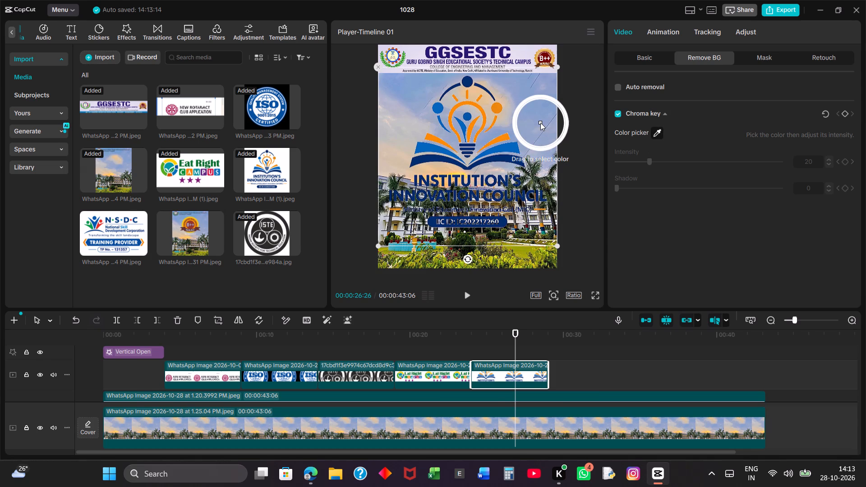
{"action": "left_click", "coordinate": [540, 123]}
Add the NSDC Training Provider logo to the logo track directly after the Institution's Innovation Council clip.
{"action": "left_click", "coordinate": [422, 371]}
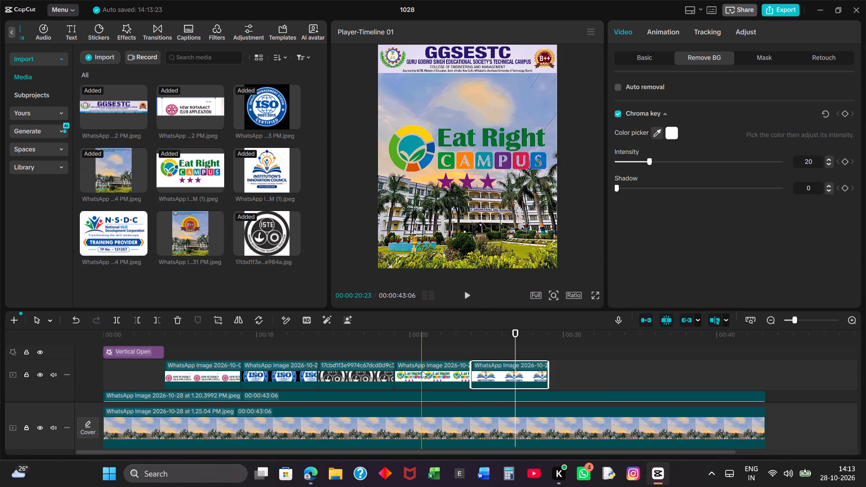
{"action": "left_click", "coordinate": [525, 357]}
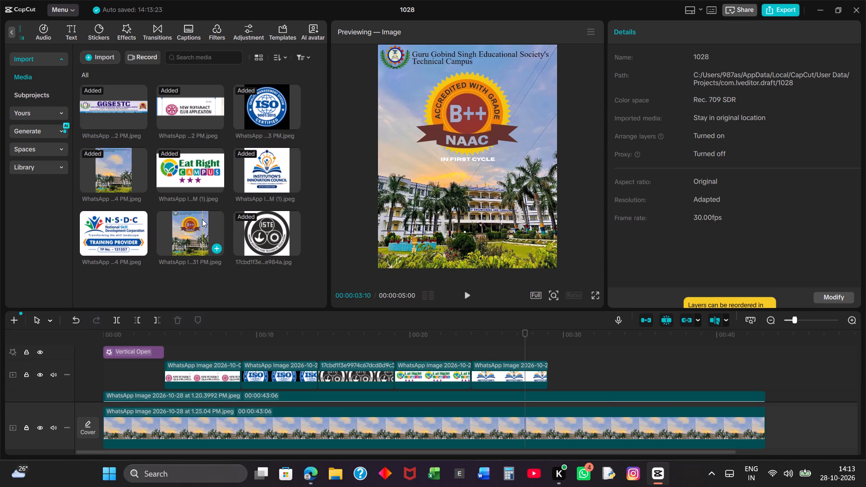
{"action": "scroll", "coordinate": [181, 221], "scroll_direction": "down", "scroll_amount": 1}
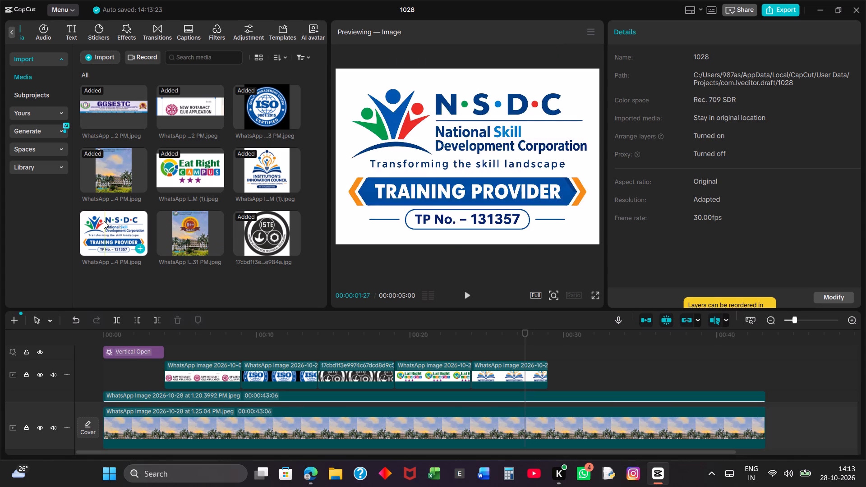
{"action": "left_click_drag", "start_coordinate": [104, 221], "coordinate": [508, 331]}
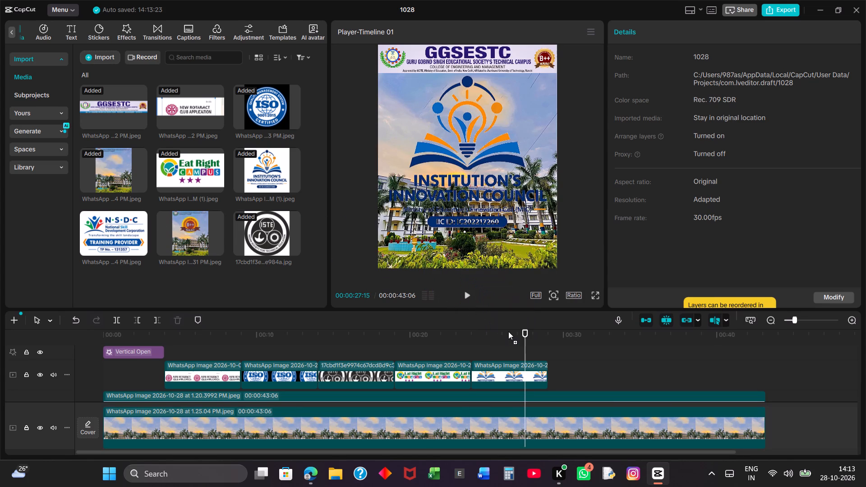
{"action": "left_click_drag", "start_coordinate": [508, 331], "coordinate": [546, 363]}
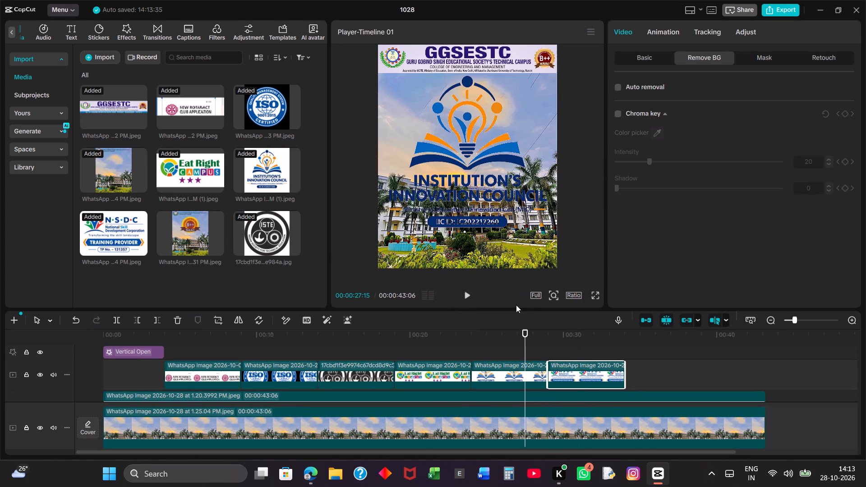
Remove the white background of the NSDC Training Provider logo clip with Chroma key, sampling its white area.
{"action": "left_click_drag", "start_coordinate": [523, 334], "coordinate": [568, 334]}
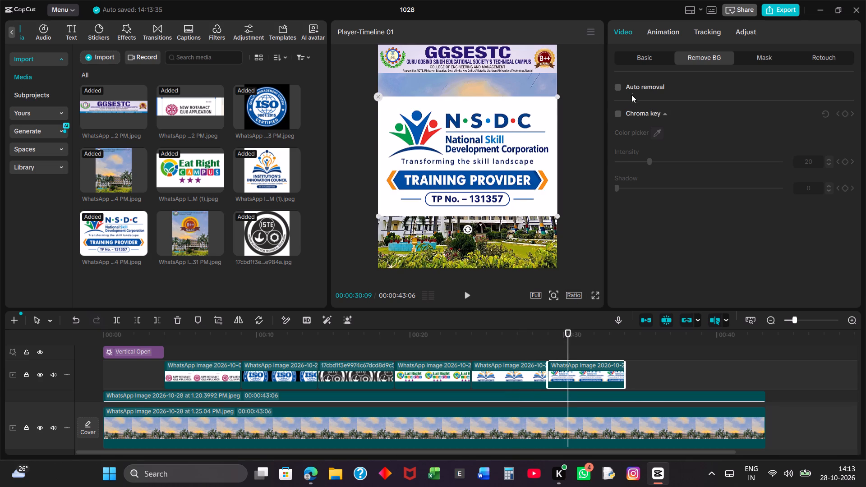
{"action": "left_click", "coordinate": [619, 117]}
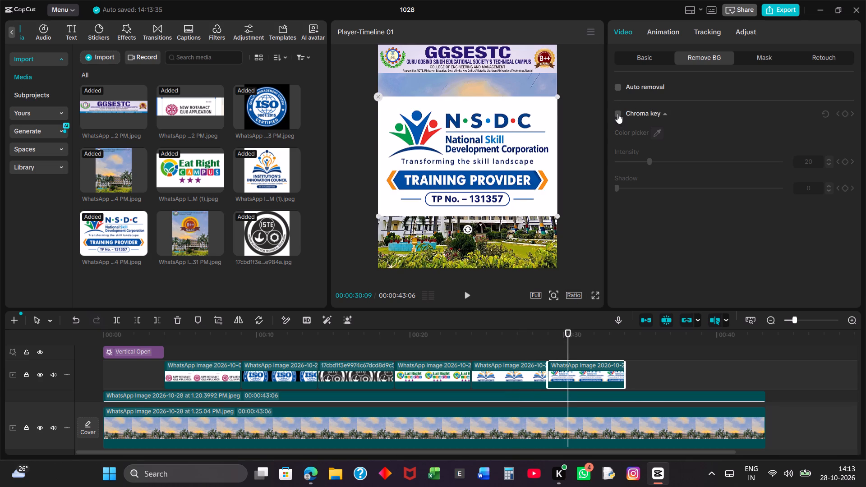
{"action": "left_click", "coordinate": [617, 114]}
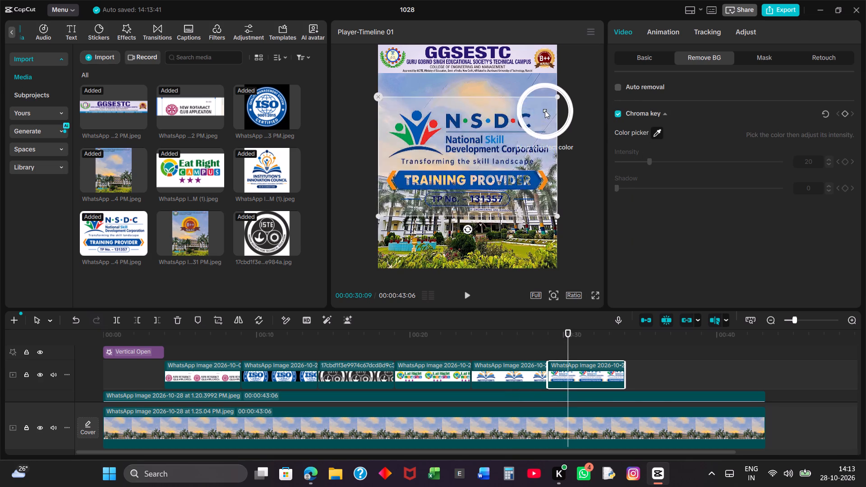
{"action": "left_click", "coordinate": [545, 110]}
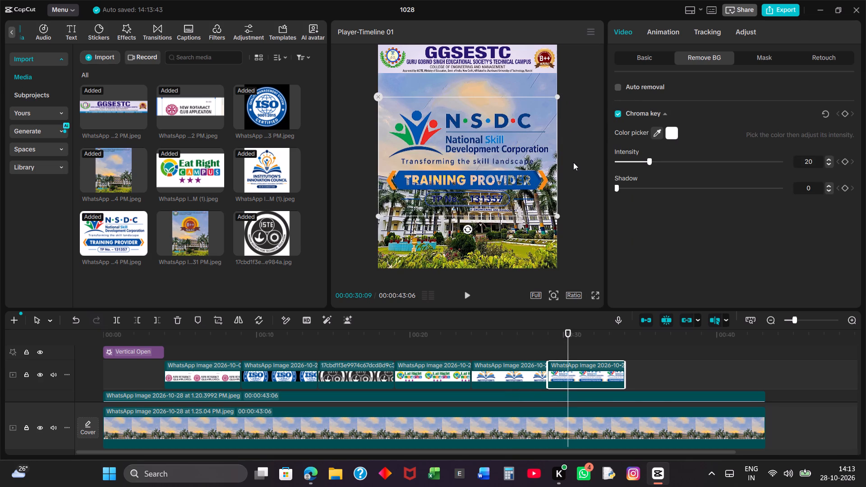
{"action": "key", "text": "ctrl+z"}
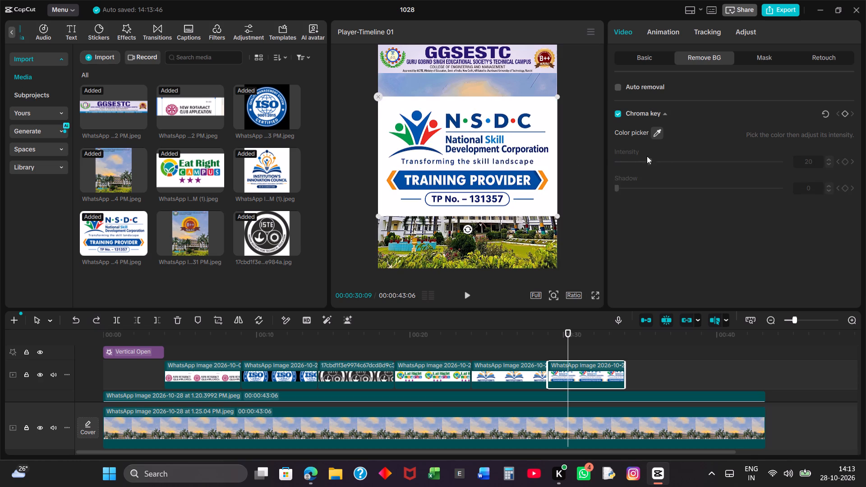
{"action": "left_click", "coordinate": [658, 134]}
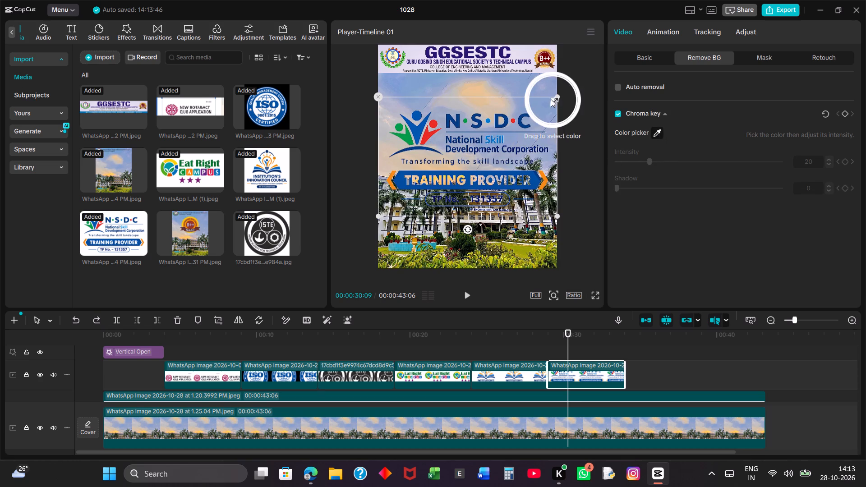
{"action": "left_click", "coordinate": [543, 102]}
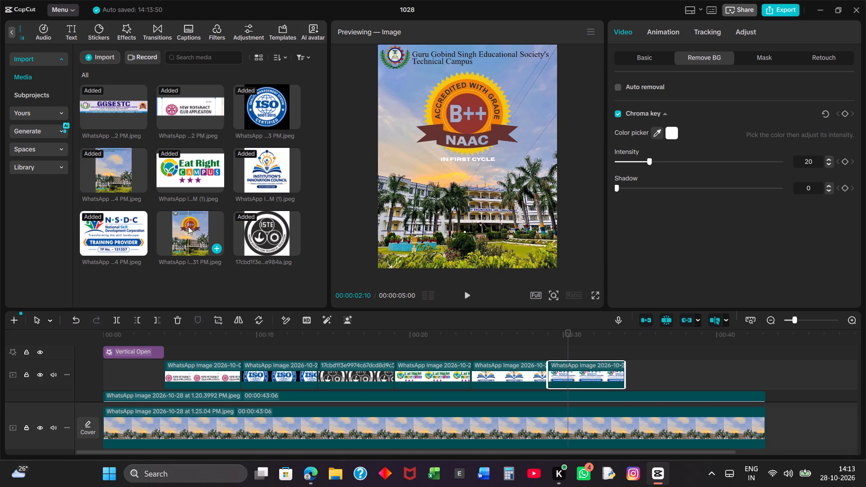
Add the NAAC B++ accreditation picture to the logo track directly after the NSDC Training Provider clip.
{"action": "left_click_drag", "start_coordinate": [188, 226], "coordinate": [624, 368]}
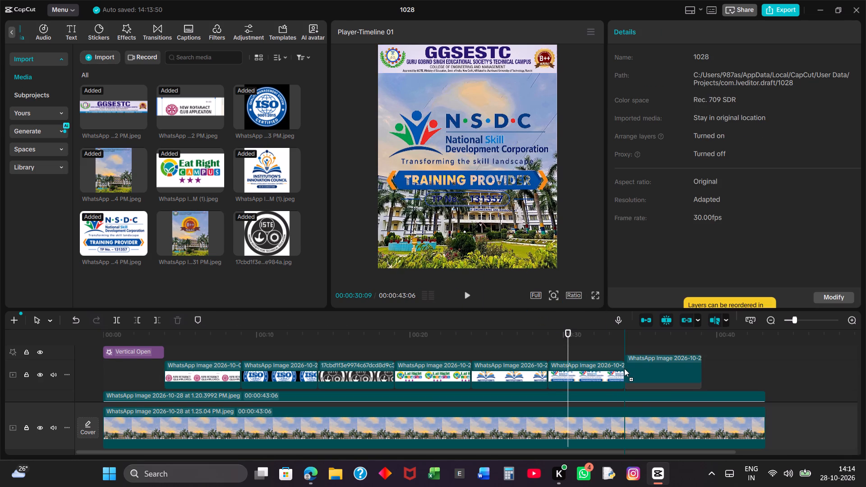
{"action": "left_click_drag", "start_coordinate": [624, 368], "coordinate": [626, 368]}
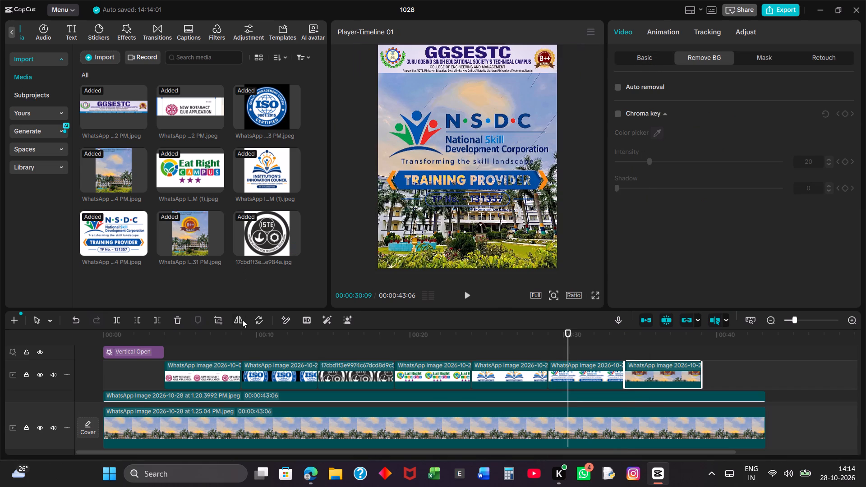
Crop the NAAC picture clip to the B++ badge and its "In First Cycle" caption, cutting away the college heading and building.
{"action": "left_click", "coordinate": [217, 317]}
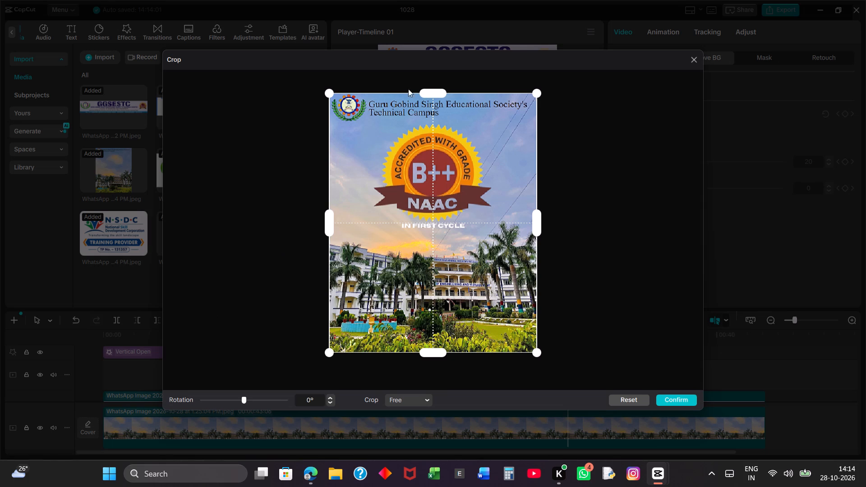
{"action": "left_click_drag", "start_coordinate": [432, 92], "coordinate": [436, 108]}
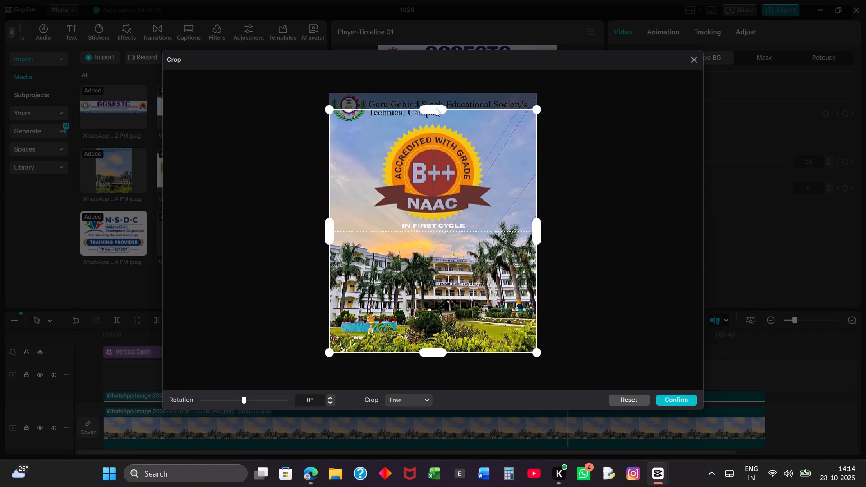
{"action": "left_click_drag", "start_coordinate": [436, 108], "coordinate": [438, 119]}
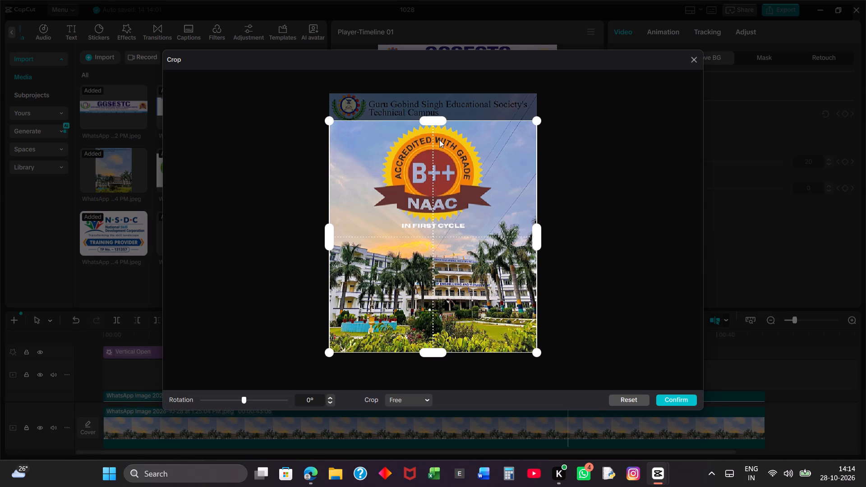
{"action": "left_click_drag", "start_coordinate": [435, 349], "coordinate": [445, 299]}
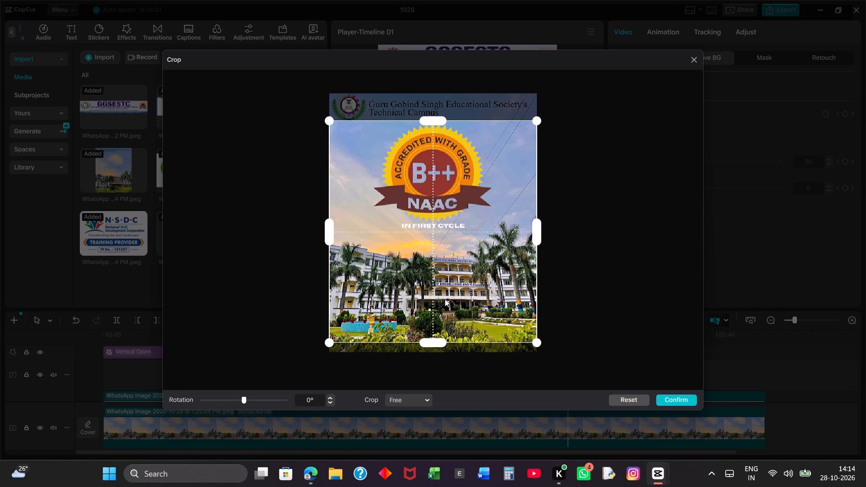
{"action": "left_click_drag", "start_coordinate": [445, 299], "coordinate": [448, 232]}
{"action": "left_click_drag", "start_coordinate": [539, 172], "coordinate": [508, 175]}
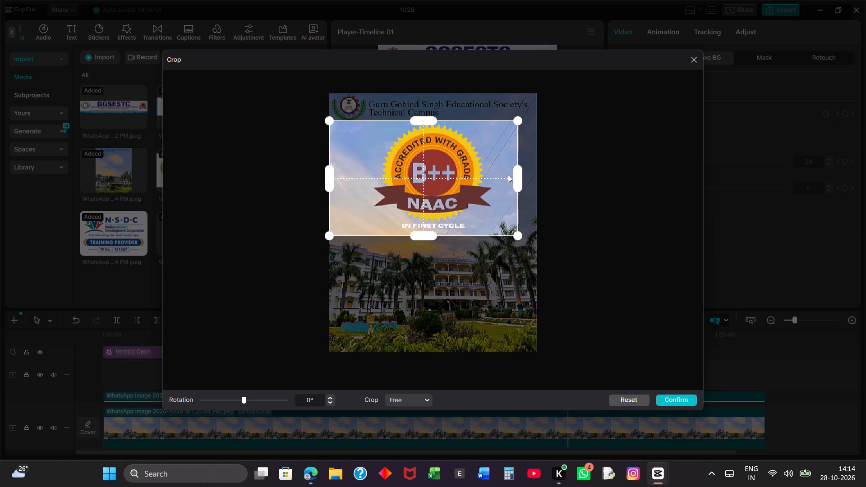
{"action": "left_click_drag", "start_coordinate": [508, 175], "coordinate": [497, 172]}
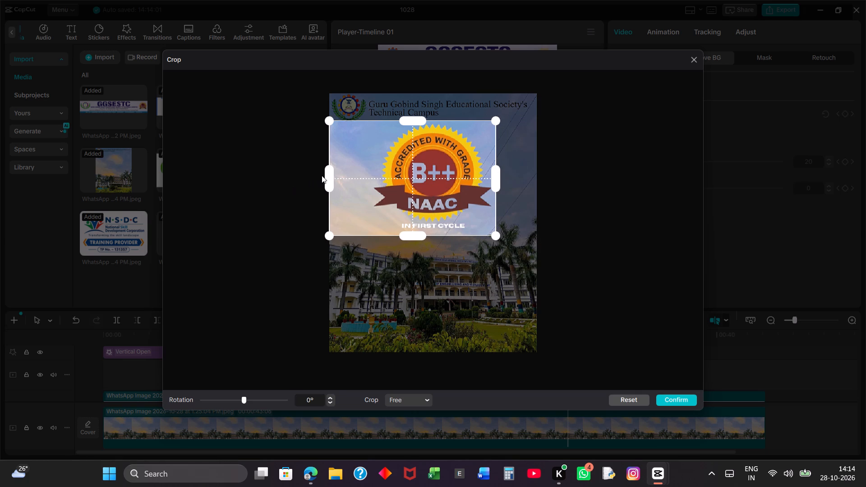
{"action": "left_click_drag", "start_coordinate": [327, 175], "coordinate": [362, 173]}
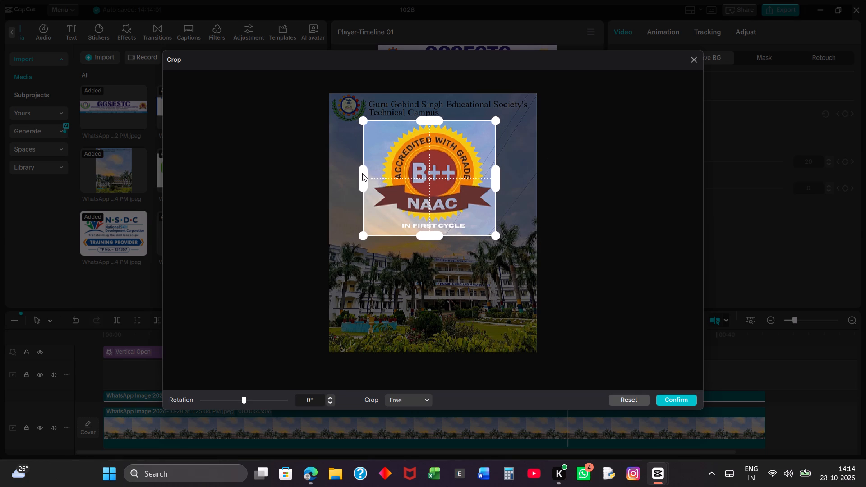
{"action": "left_click_drag", "start_coordinate": [362, 173], "coordinate": [366, 172]}
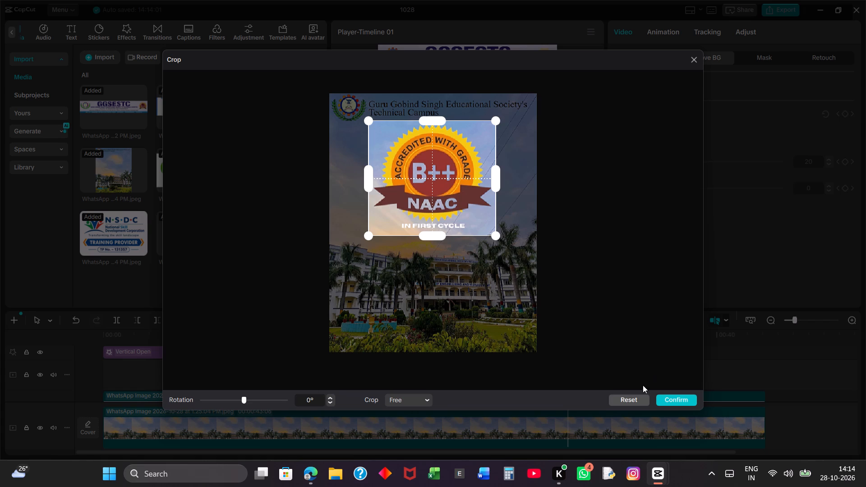
{"action": "left_click", "coordinate": [673, 396]}
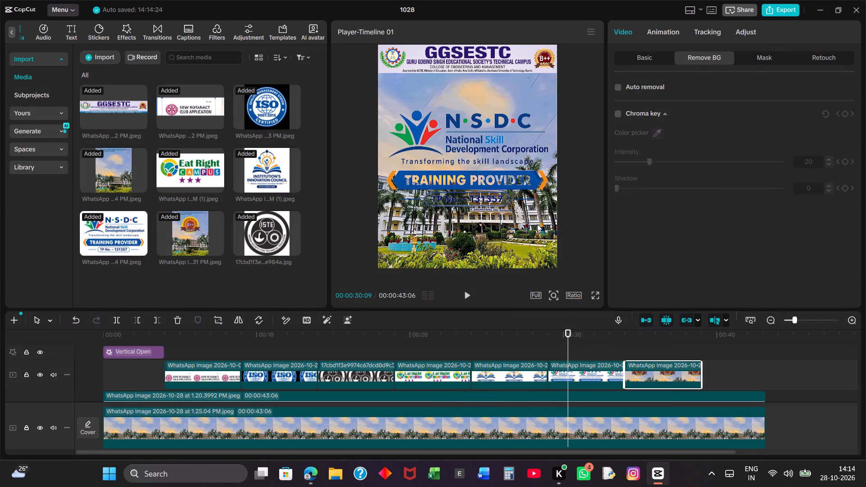
Scale the NAAC badge down to about half the frame width and place it in the sky below the GGSESTC banner.
{"action": "left_click_drag", "start_coordinate": [567, 343], "coordinate": [594, 347]}
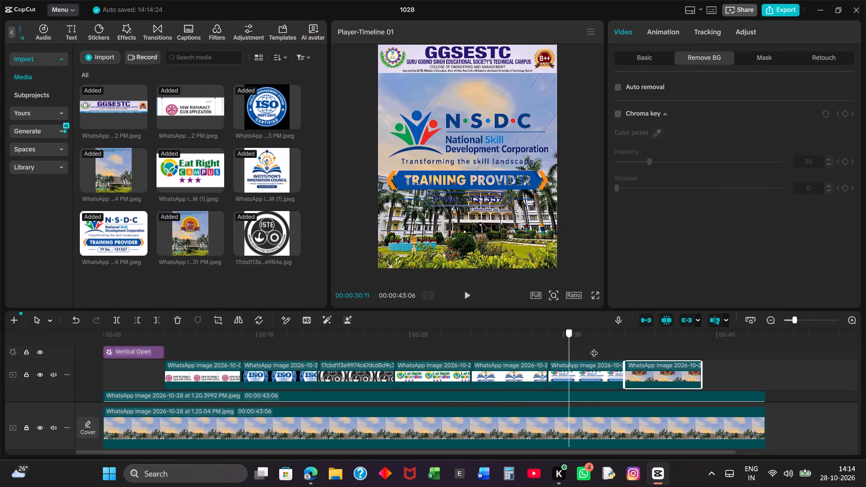
{"action": "left_click_drag", "start_coordinate": [594, 347], "coordinate": [667, 345]}
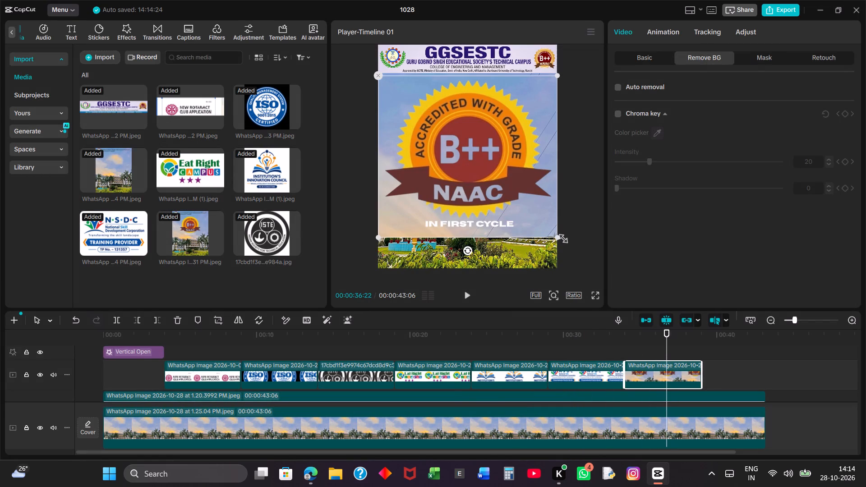
{"action": "left_click_drag", "start_coordinate": [561, 237], "coordinate": [490, 185]}
{"action": "left_click_drag", "start_coordinate": [467, 149], "coordinate": [506, 121]}
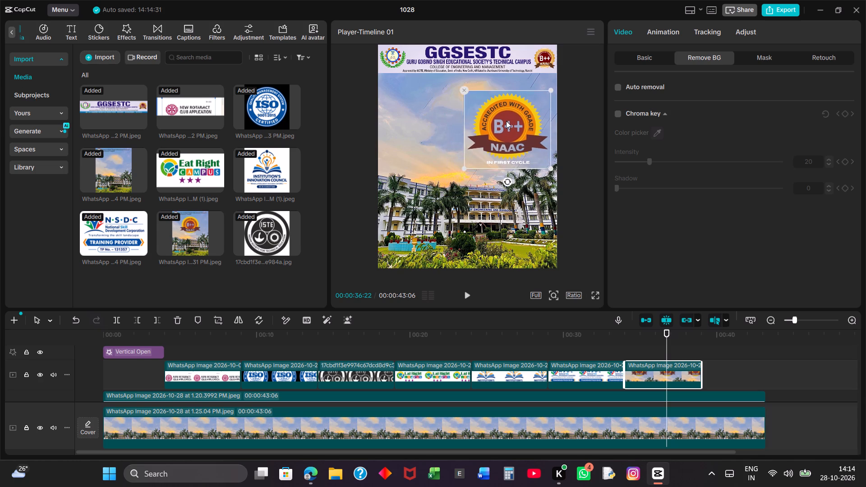
{"action": "left_click_drag", "start_coordinate": [506, 121], "coordinate": [500, 111]}
{"action": "left_click", "coordinate": [485, 199]}
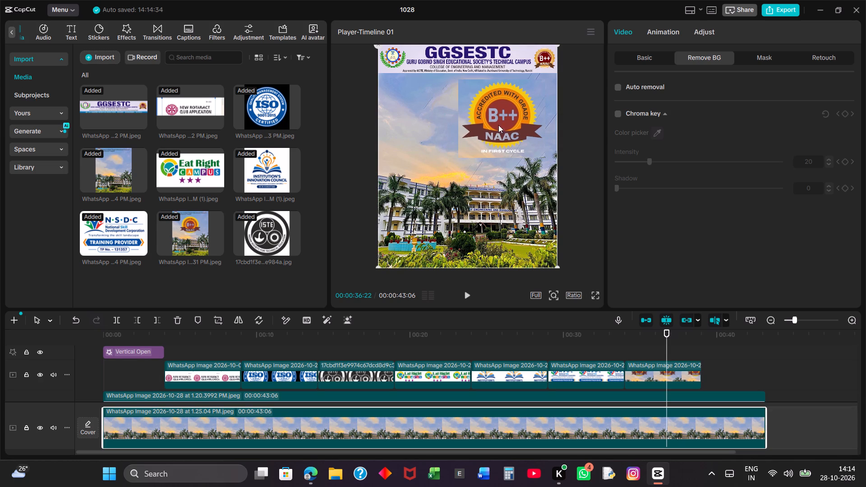
{"action": "left_click", "coordinate": [499, 92]}
{"action": "left_click_drag", "start_coordinate": [499, 100], "coordinate": [485, 116]}
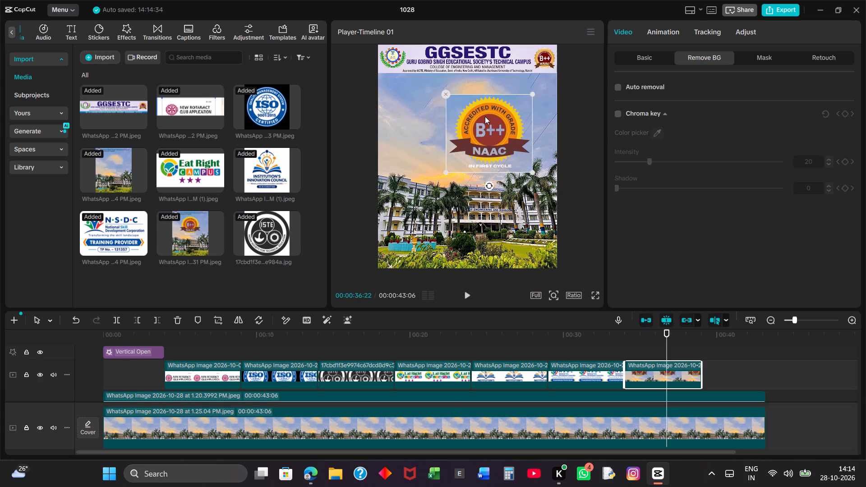
{"action": "left_click_drag", "start_coordinate": [485, 116], "coordinate": [504, 110]}
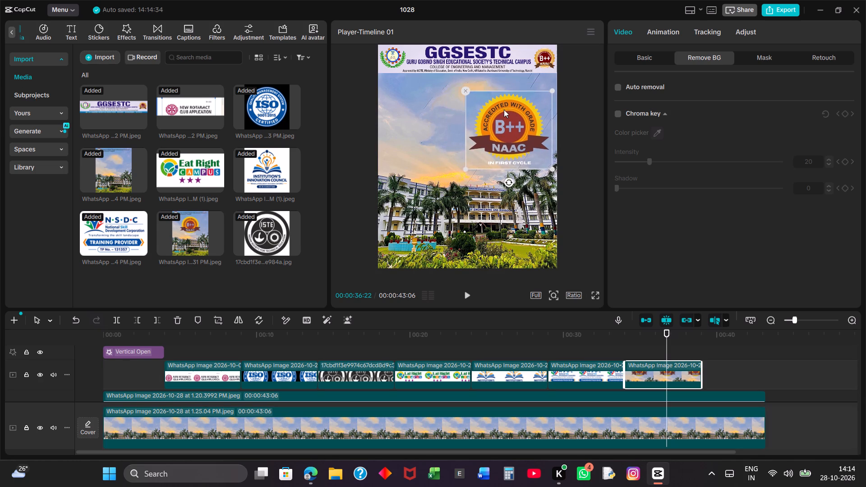
{"action": "left_click_drag", "start_coordinate": [504, 110], "coordinate": [490, 102]}
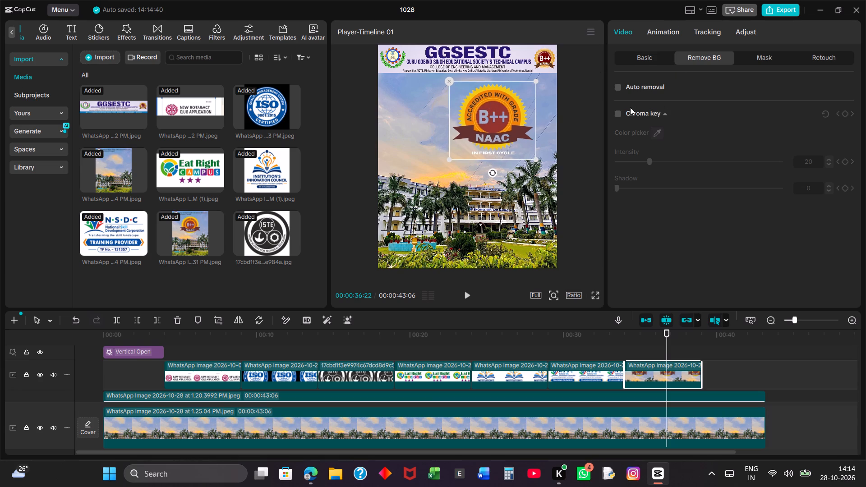
Apply Chroma key to the NAAC badge clip, sampling its blue sky background, and move the badge over the campus building.
{"action": "left_click", "coordinate": [618, 112]}
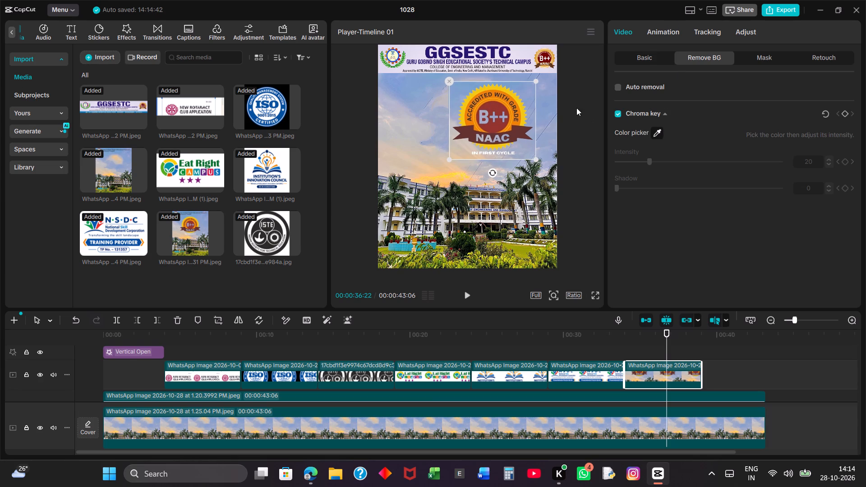
{"action": "left_click", "coordinate": [533, 92]}
{"action": "left_click_drag", "start_coordinate": [481, 128], "coordinate": [503, 133]}
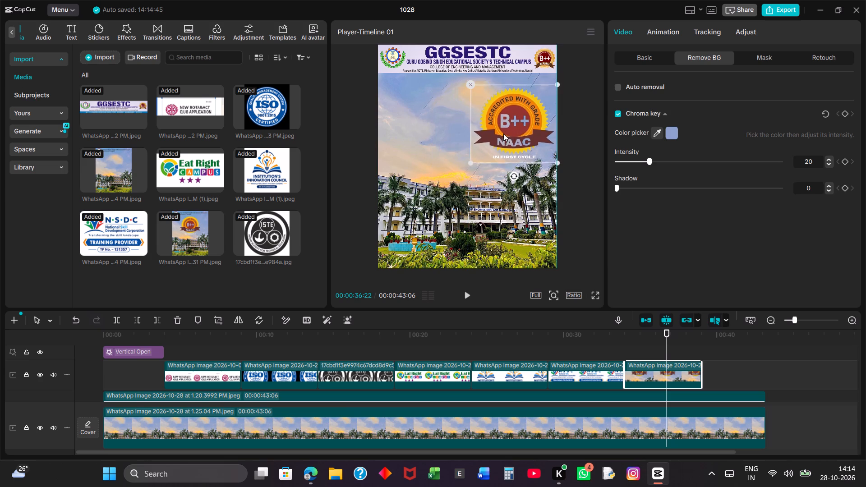
{"action": "left_click_drag", "start_coordinate": [503, 133], "coordinate": [432, 237]}
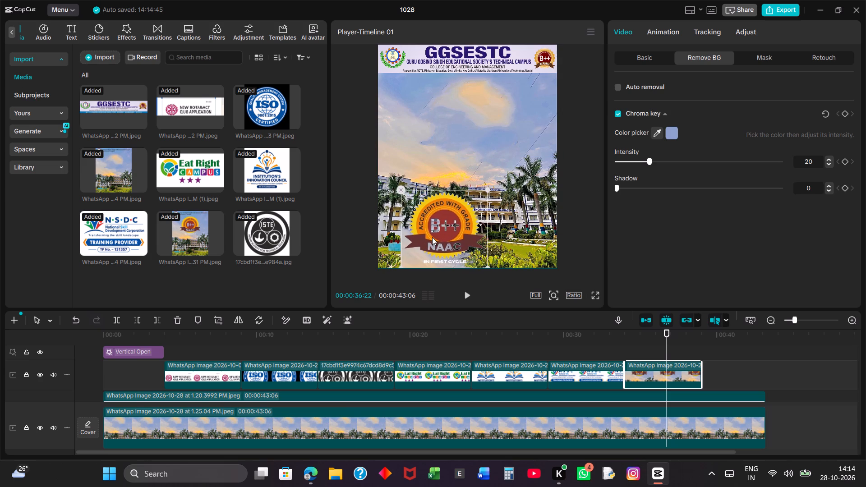
{"action": "left_click_drag", "start_coordinate": [432, 237], "coordinate": [442, 215]}
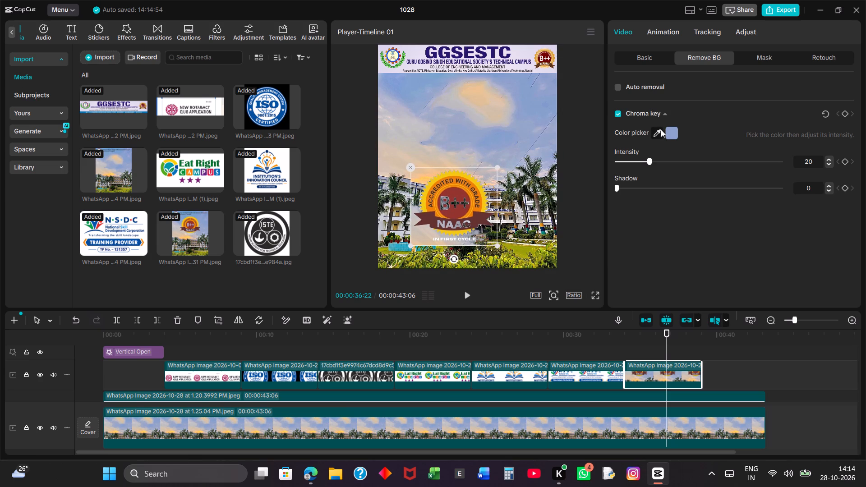
Resample the NAAC badge clip's Chroma key colour from the beige area at its lower-left corner.
{"action": "left_click", "coordinate": [661, 129]}
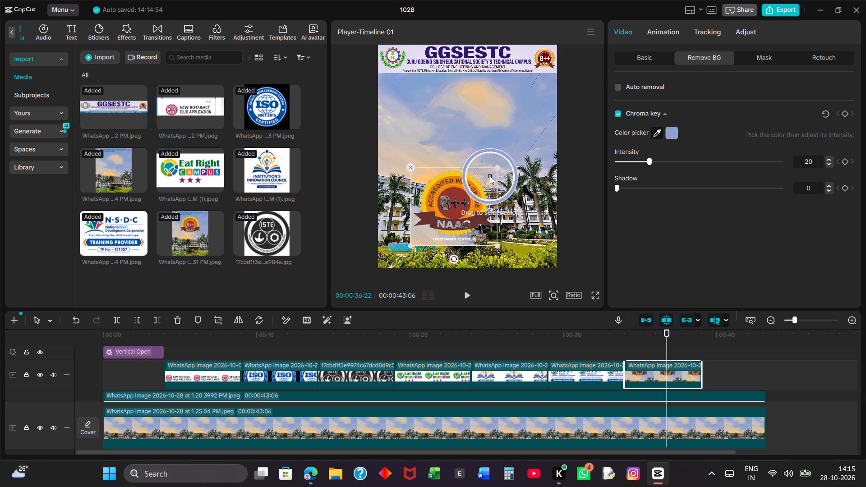
{"action": "left_click", "coordinate": [414, 239]}
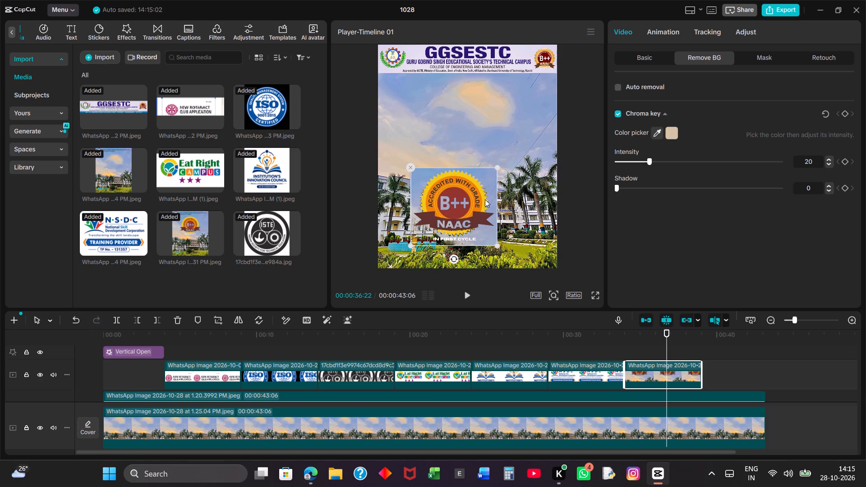
Move the NAAC badge to the upper-right part of the video frame, directly beneath the GGSESTC banner.
{"action": "left_click_drag", "start_coordinate": [466, 202], "coordinate": [469, 199]}
{"action": "left_click_drag", "start_coordinate": [469, 199], "coordinate": [526, 106]}
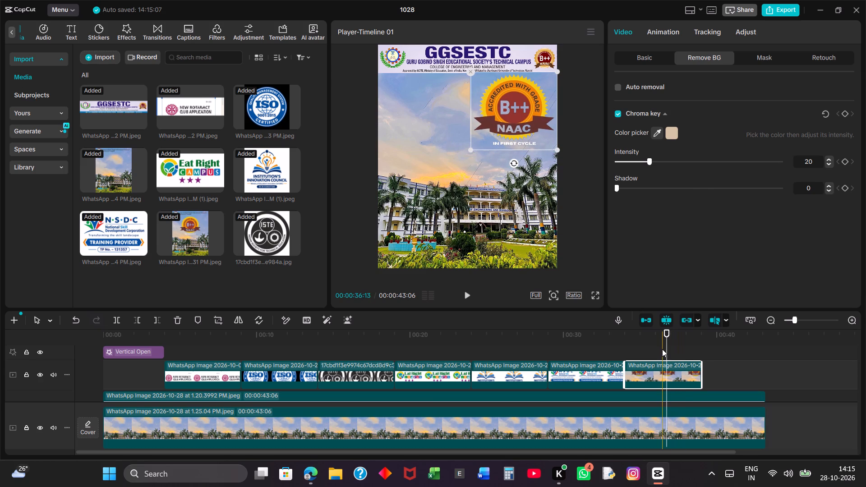
Play the video from the beginning of the timeline to review the logo sequence.
{"action": "left_click_drag", "start_coordinate": [662, 349], "coordinate": [665, 343]}
{"action": "left_click_drag", "start_coordinate": [665, 343], "coordinate": [90, 358]}
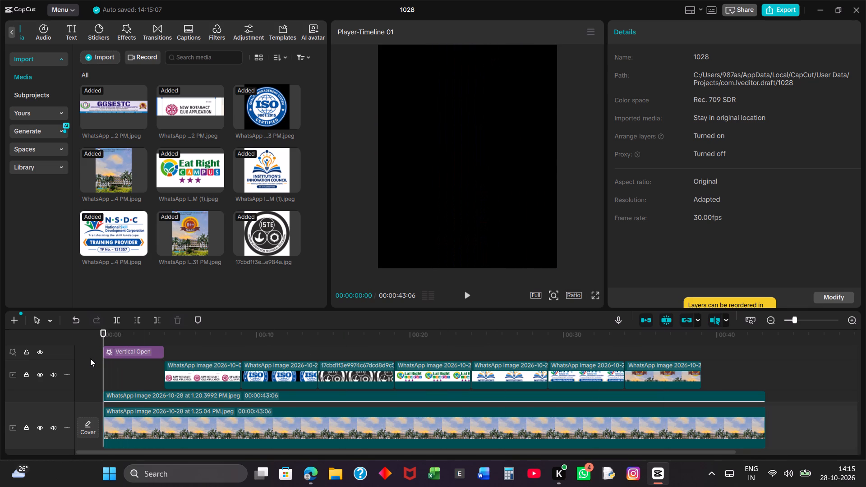
{"action": "key", "text": "space"}
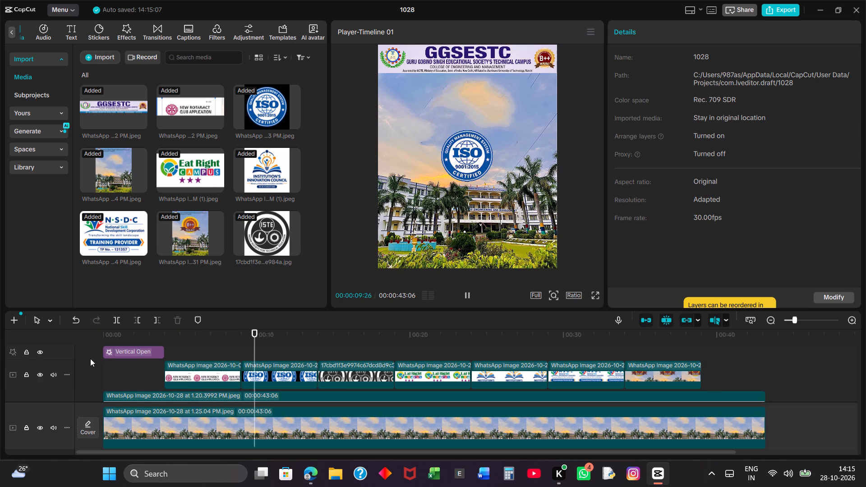
Stop playback and move the ISO 9001:2015 logo to the left side of the video frame, above the campus building.
{"action": "key", "text": "space"}
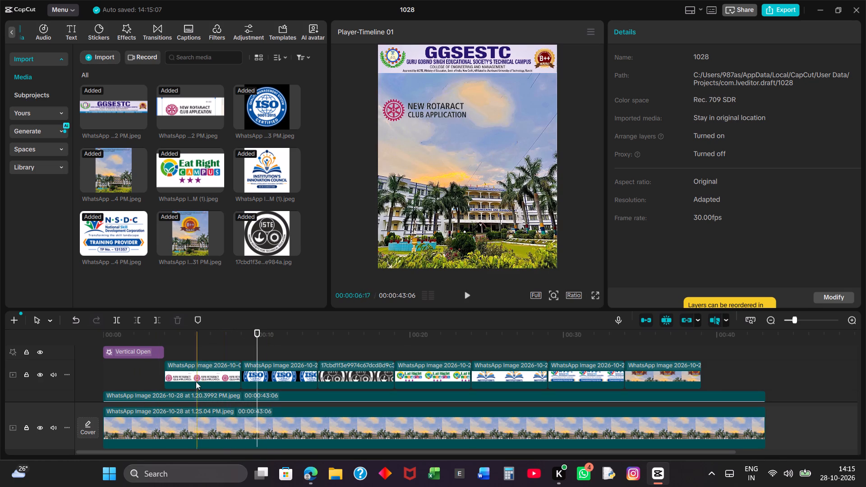
{"action": "left_click", "coordinate": [205, 376]}
{"action": "left_click", "coordinate": [273, 371]}
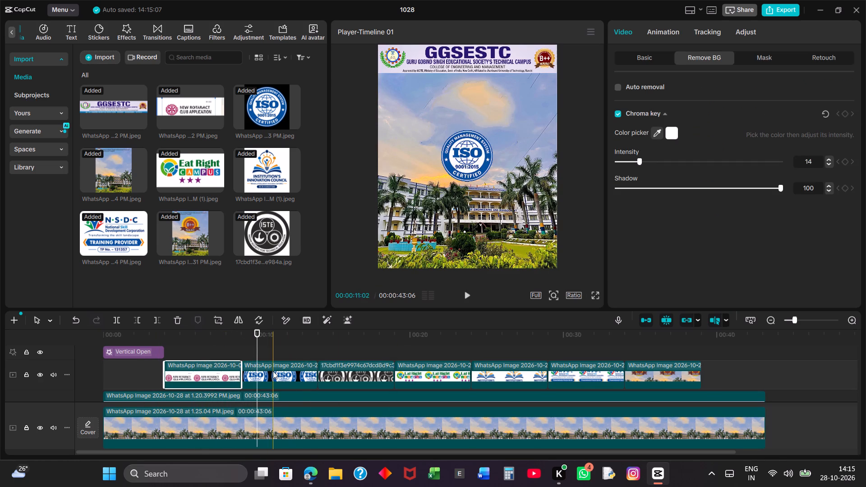
{"action": "left_click_drag", "start_coordinate": [468, 150], "coordinate": [407, 144]}
Resize the ISTE logo and centre it horizontally in the sky above the campus building.
{"action": "left_click_drag", "start_coordinate": [260, 339], "coordinate": [354, 336]}
{"action": "left_click_drag", "start_coordinate": [522, 115], "coordinate": [482, 153]}
{"action": "left_click_drag", "start_coordinate": [451, 179], "coordinate": [456, 176]}
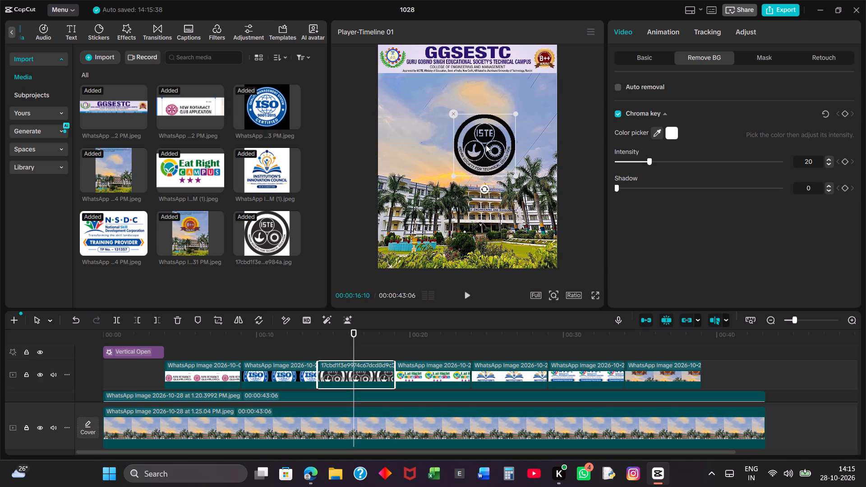
{"action": "left_click_drag", "start_coordinate": [486, 145], "coordinate": [468, 143]}
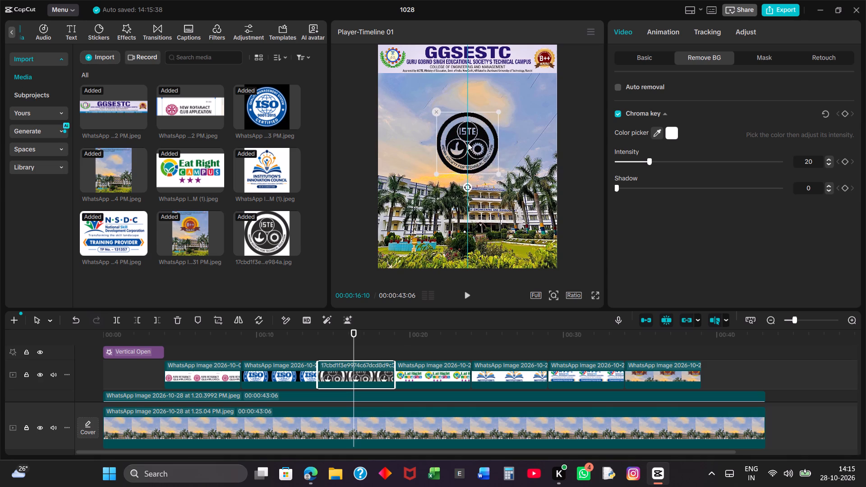
{"action": "left_click_drag", "start_coordinate": [468, 143], "coordinate": [466, 137]}
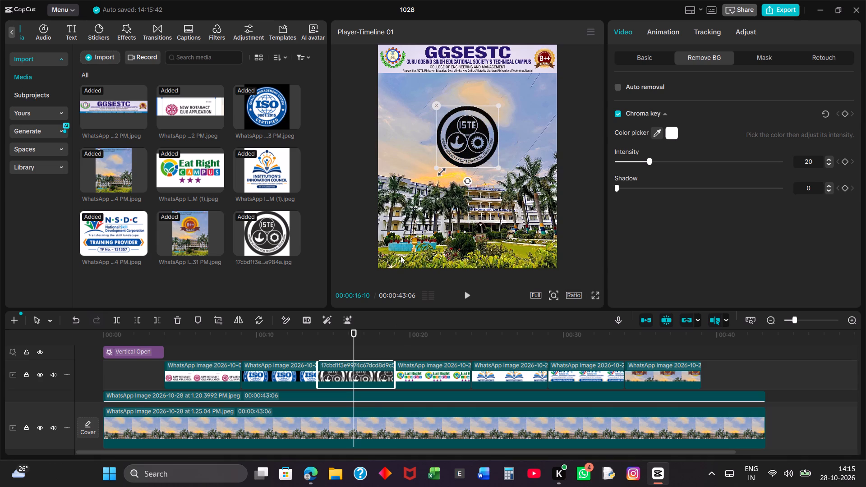
Shrink the Eat Right Campus logo to about half size and place it at the frame's upper left, just beneath the banner.
{"action": "left_click_drag", "start_coordinate": [355, 335], "coordinate": [446, 330]}
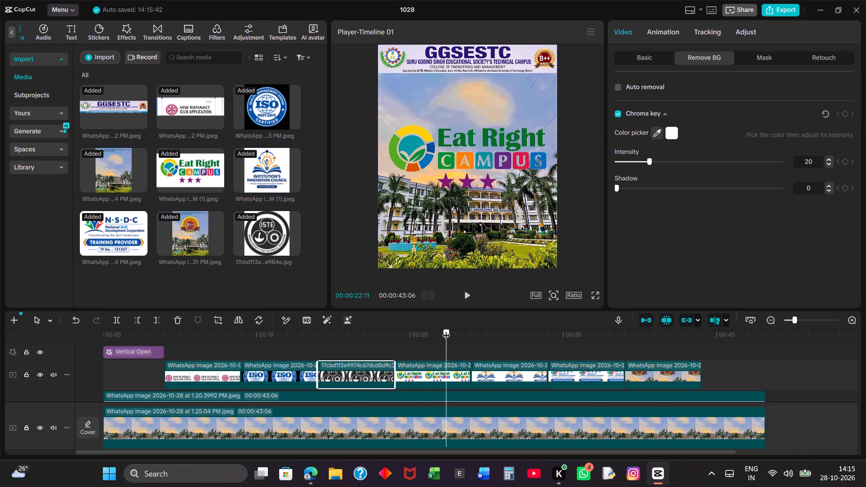
{"action": "left_click_drag", "start_coordinate": [446, 330], "coordinate": [445, 330]}
{"action": "left_click", "coordinate": [467, 143]}
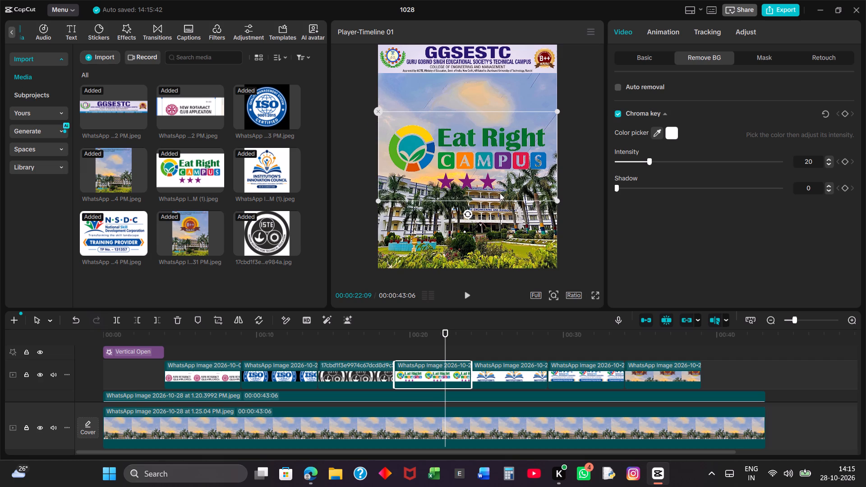
{"action": "left_click_drag", "start_coordinate": [554, 202], "coordinate": [500, 186]}
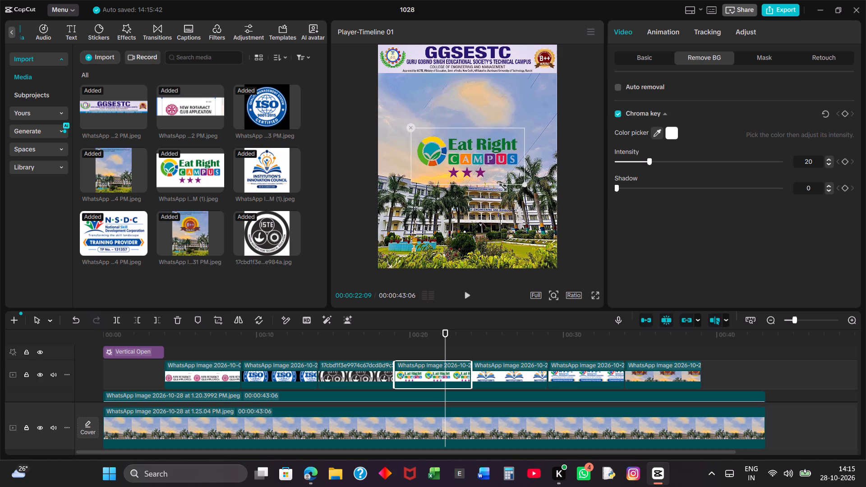
{"action": "left_click_drag", "start_coordinate": [500, 186], "coordinate": [479, 178]}
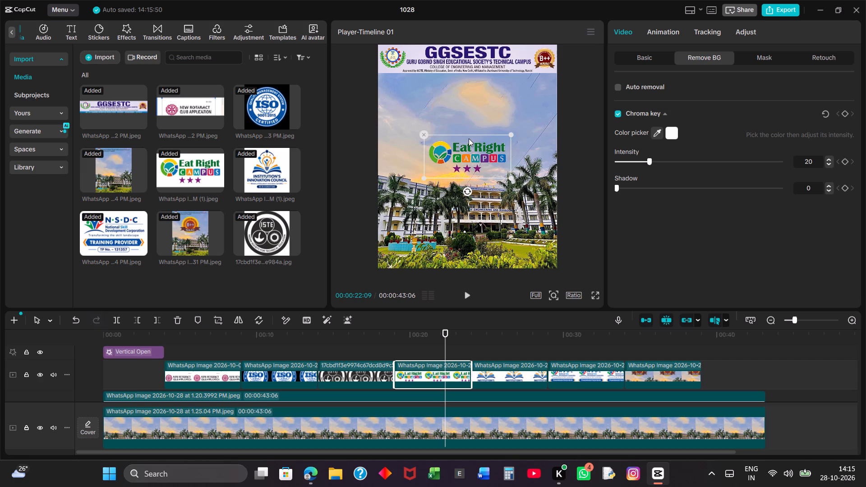
{"action": "left_click_drag", "start_coordinate": [469, 140], "coordinate": [432, 83]}
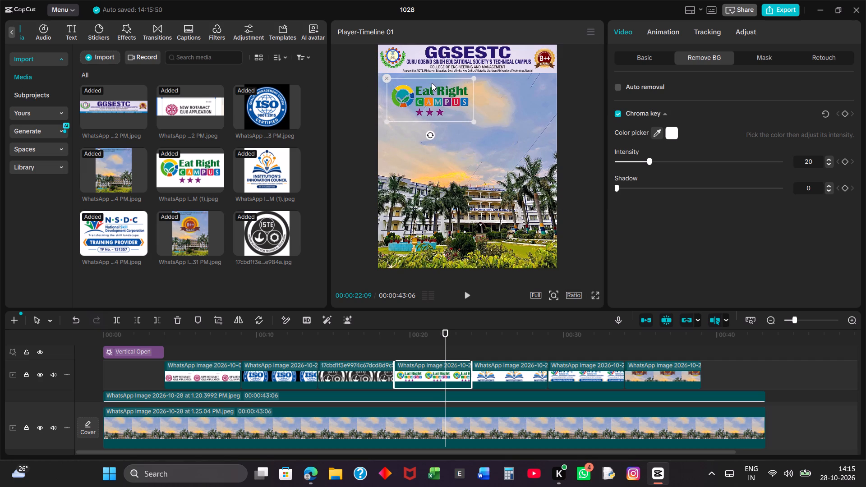
{"action": "left_click_drag", "start_coordinate": [432, 83], "coordinate": [420, 80]}
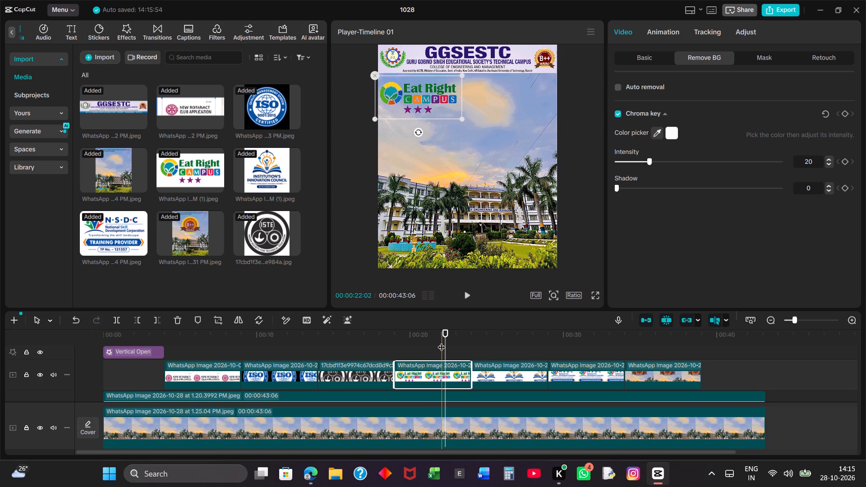
Shrink the Institution's Innovation Council logo and fit it into the frame's upper-right corner, just beneath the banner.
{"action": "left_click_drag", "start_coordinate": [442, 341], "coordinate": [488, 333]}
{"action": "left_click", "coordinate": [486, 178]}
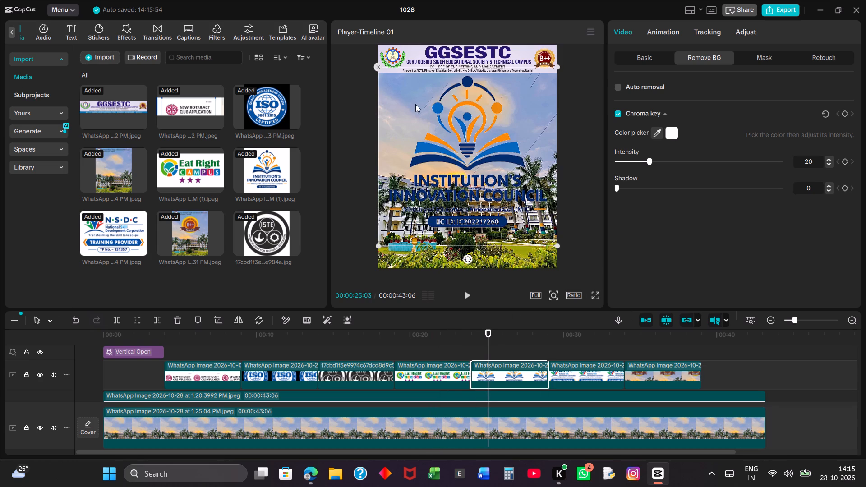
{"action": "left_click_drag", "start_coordinate": [556, 246], "coordinate": [549, 242]}
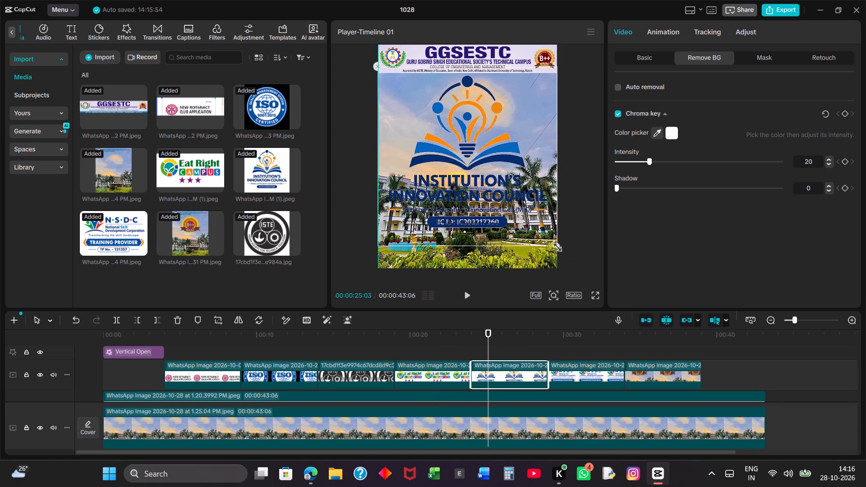
{"action": "left_click_drag", "start_coordinate": [549, 242], "coordinate": [475, 193]}
{"action": "left_click_drag", "start_coordinate": [435, 159], "coordinate": [492, 104]}
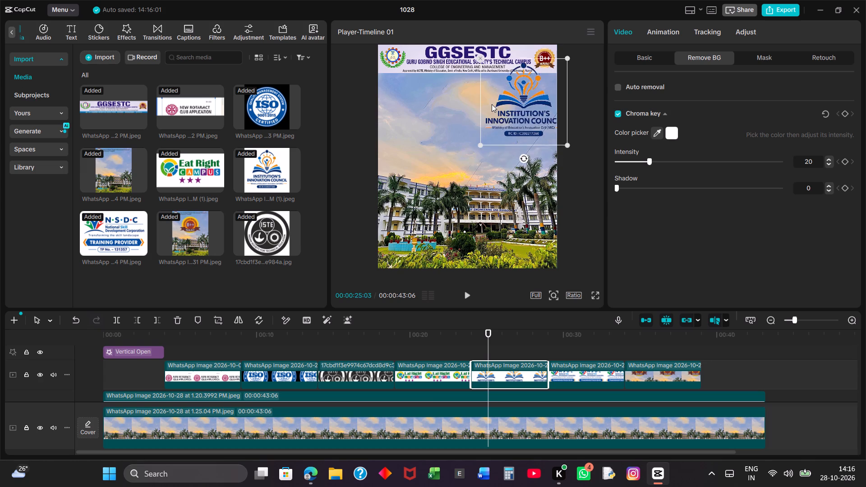
{"action": "left_click_drag", "start_coordinate": [492, 104], "coordinate": [474, 119]}
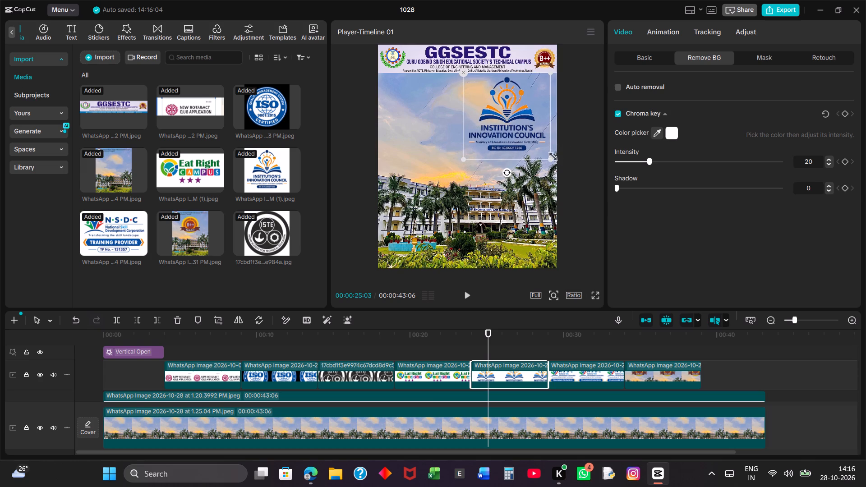
{"action": "left_click_drag", "start_coordinate": [551, 159], "coordinate": [537, 146]}
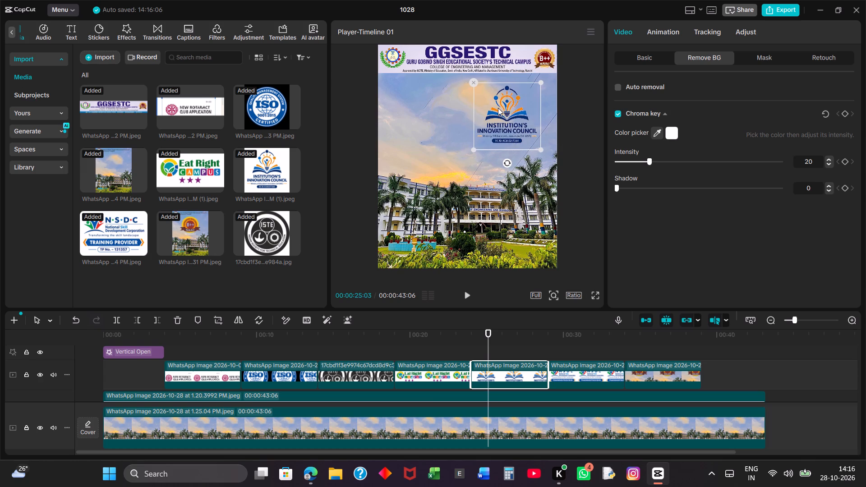
{"action": "left_click_drag", "start_coordinate": [498, 108], "coordinate": [513, 99]}
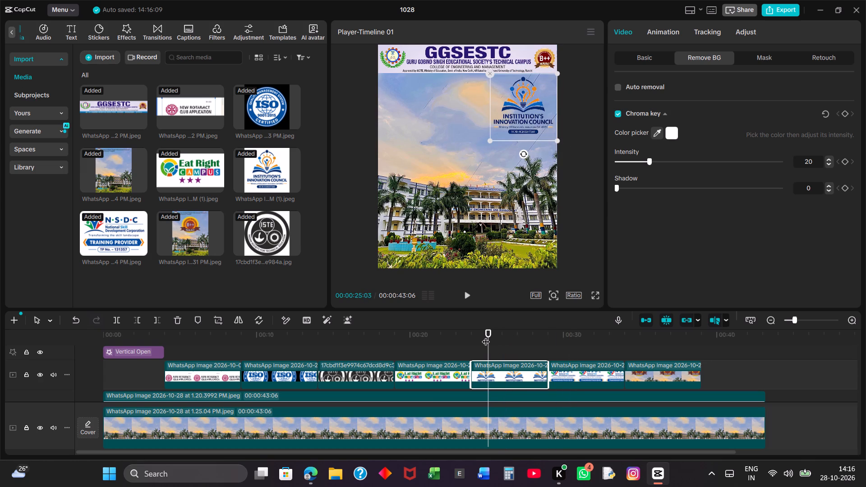
Shrink the NSDC Training Provider logo to about 45% and place it against the frame's left edge, above the campus building.
{"action": "left_click_drag", "start_coordinate": [486, 336], "coordinate": [567, 345]}
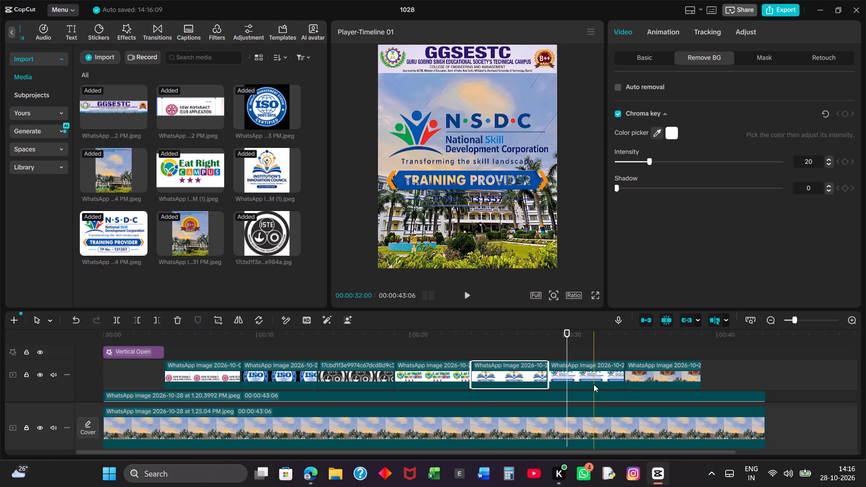
{"action": "left_click", "coordinate": [593, 379]}
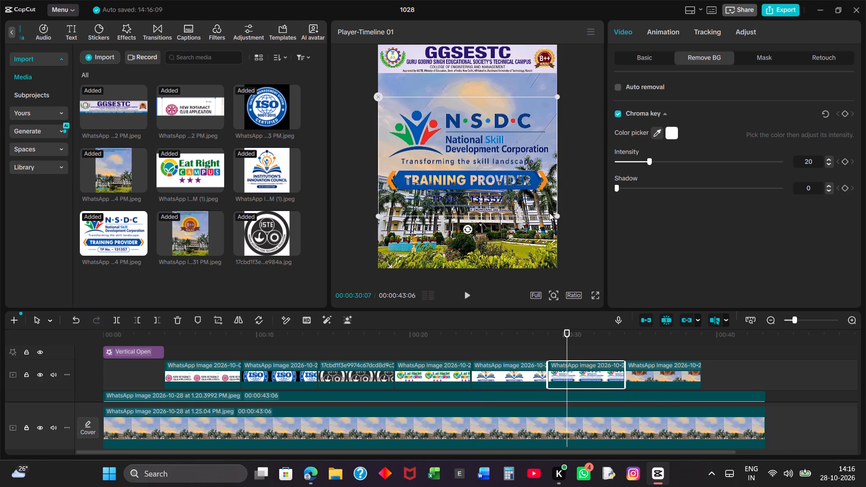
{"action": "left_click_drag", "start_coordinate": [557, 215], "coordinate": [491, 183]}
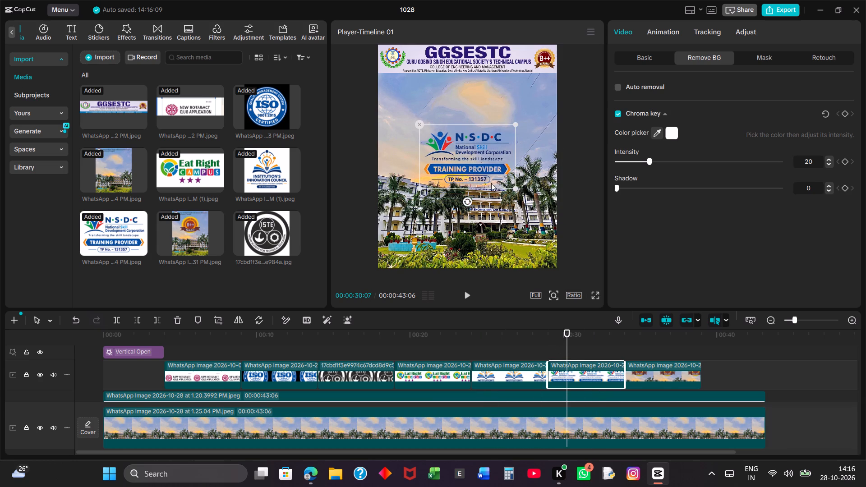
{"action": "left_click_drag", "start_coordinate": [474, 164], "coordinate": [512, 109]}
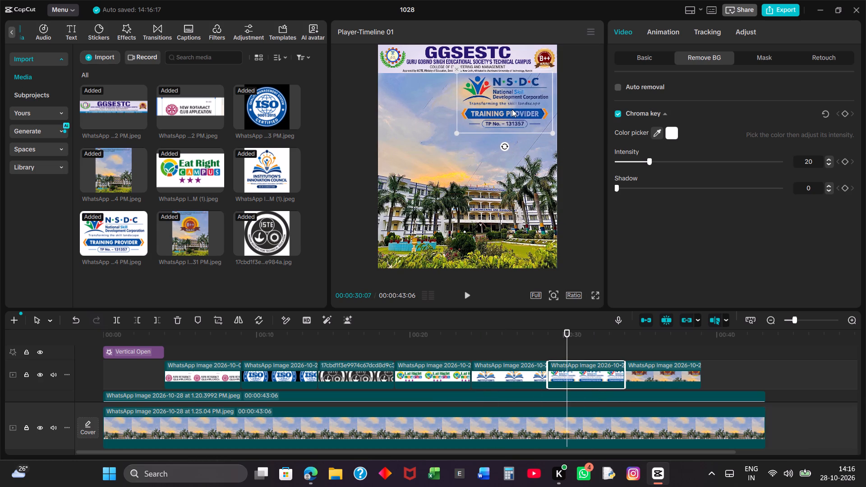
{"action": "left_click_drag", "start_coordinate": [512, 109], "coordinate": [494, 126]}
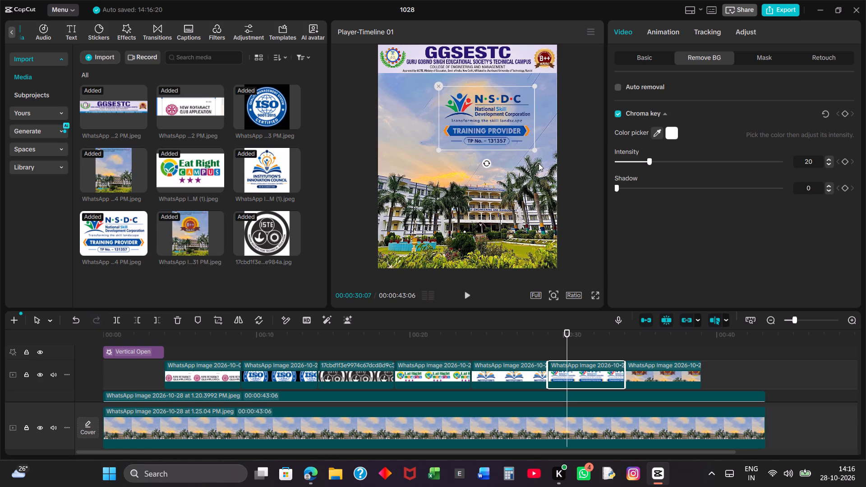
{"action": "left_click_drag", "start_coordinate": [534, 152], "coordinate": [526, 146]}
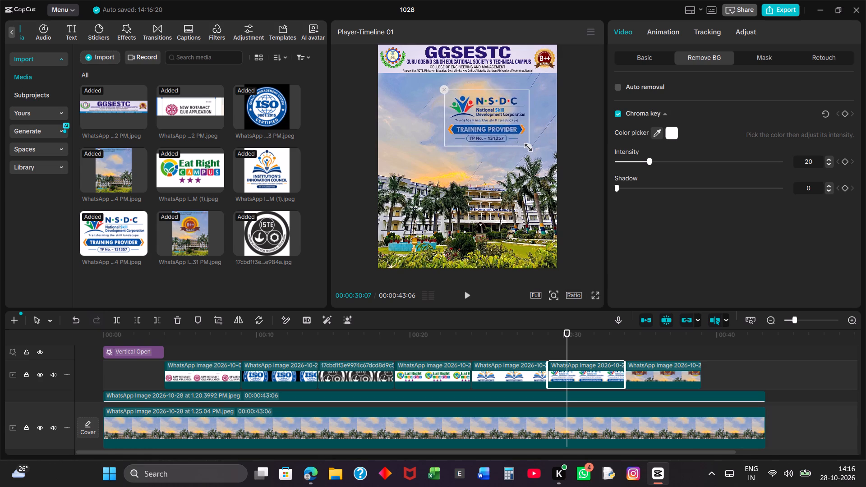
{"action": "left_click_drag", "start_coordinate": [526, 146], "coordinate": [523, 143]}
{"action": "left_click_drag", "start_coordinate": [480, 123], "coordinate": [504, 116]}
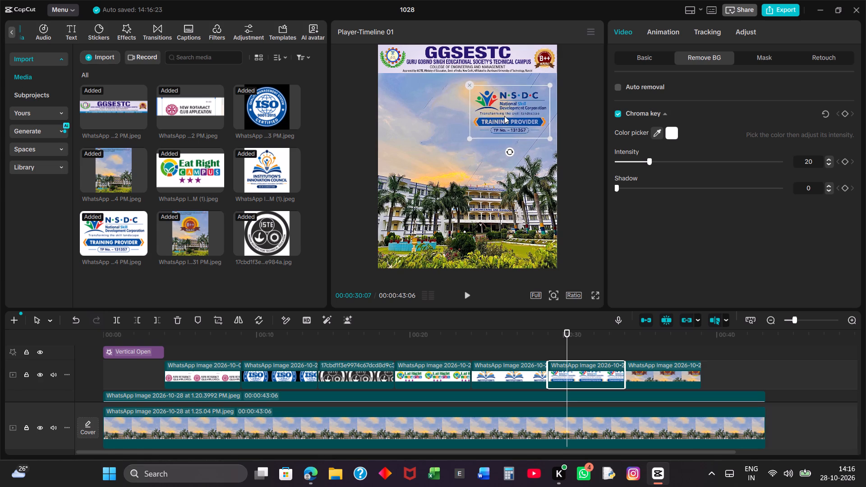
{"action": "left_click_drag", "start_coordinate": [504, 116], "coordinate": [425, 150]}
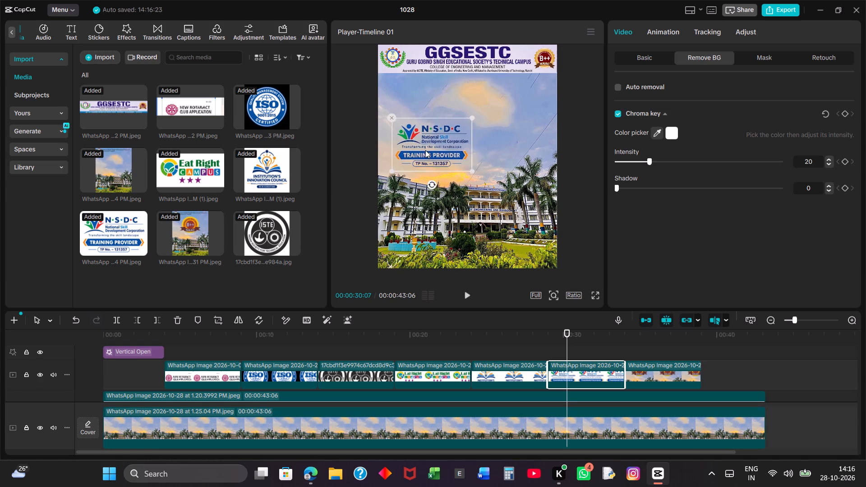
{"action": "left_click_drag", "start_coordinate": [425, 150], "coordinate": [411, 152]}
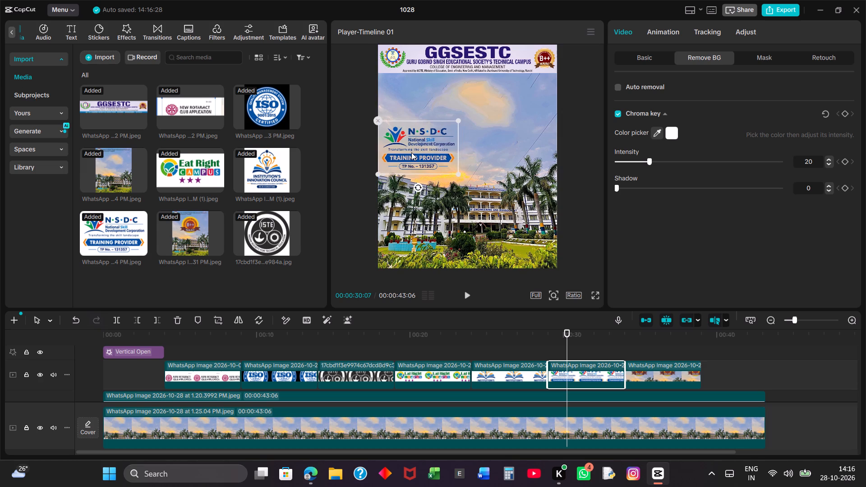
Apply automatic background removal to the NAAC badge clip and shift the badge slightly lower beneath the banner.
{"action": "left_click_drag", "start_coordinate": [564, 345], "coordinate": [630, 344]}
{"action": "left_click", "coordinate": [499, 108]}
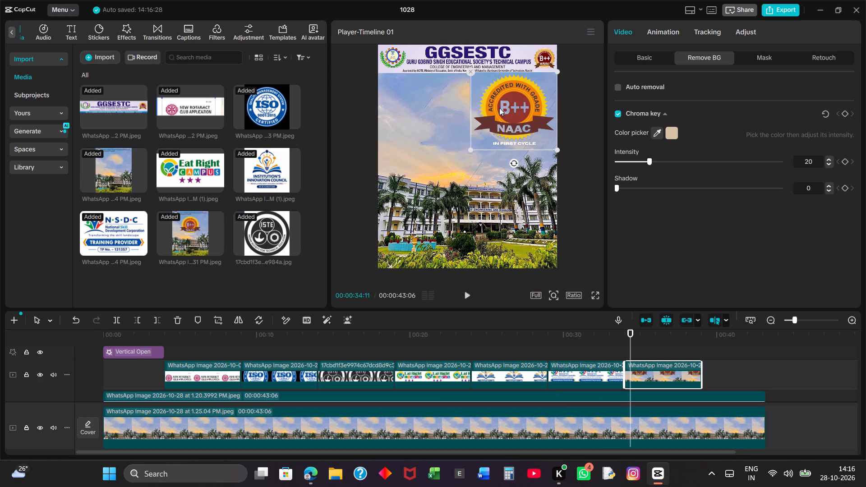
{"action": "left_click", "coordinate": [495, 109]}
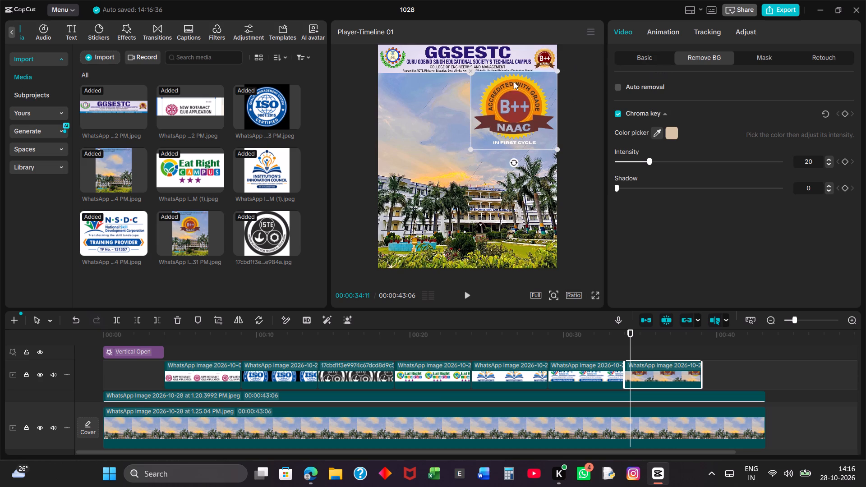
{"action": "left_click", "coordinate": [347, 316]}
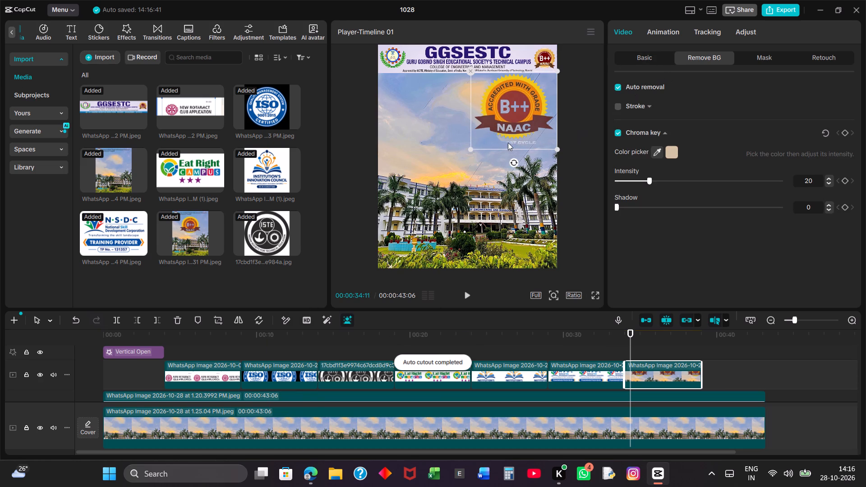
{"action": "left_click", "coordinate": [509, 115]}
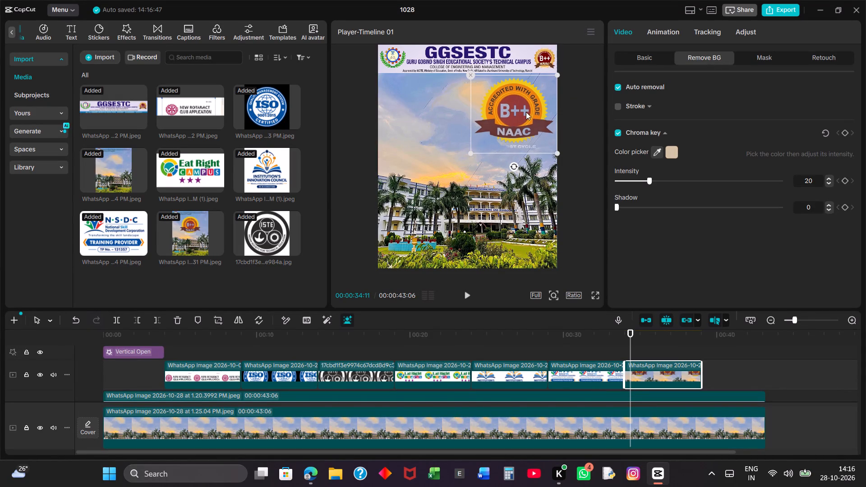
Turn off Chroma key on the NAAC badge clip, leaving only automatic background removal on.
{"action": "left_click", "coordinate": [656, 60]}
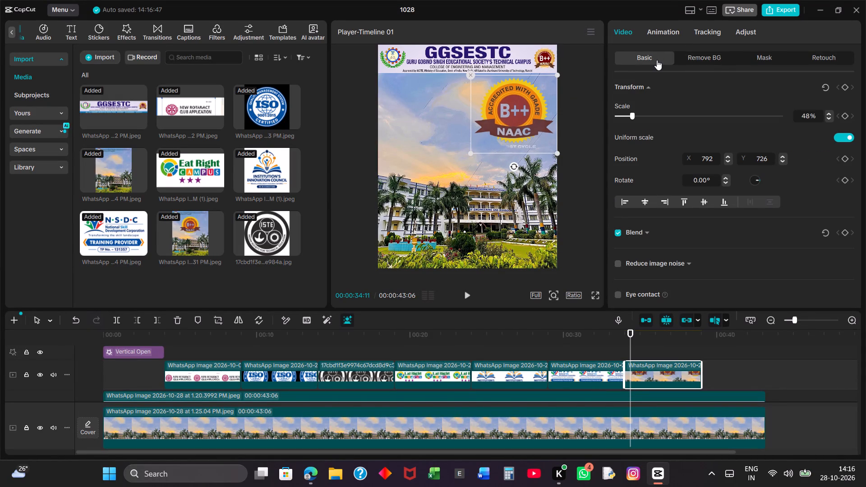
{"action": "scroll", "coordinate": [765, 270], "scroll_direction": "down", "scroll_amount": 1}
{"action": "scroll", "coordinate": [765, 270], "scroll_direction": "up", "scroll_amount": 1}
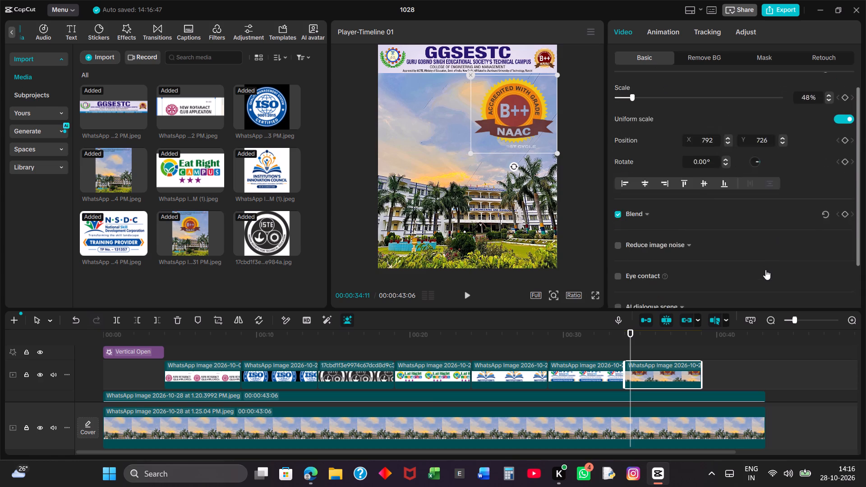
{"action": "left_click", "coordinate": [704, 62]}
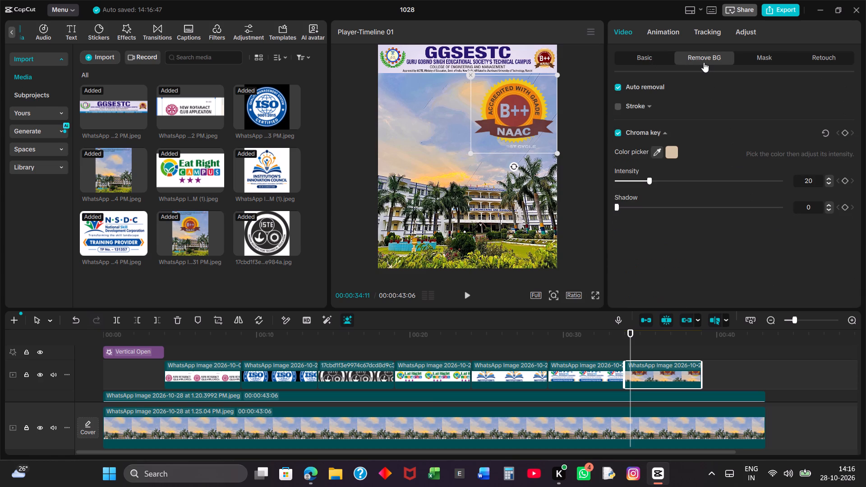
{"action": "left_click", "coordinate": [617, 132]}
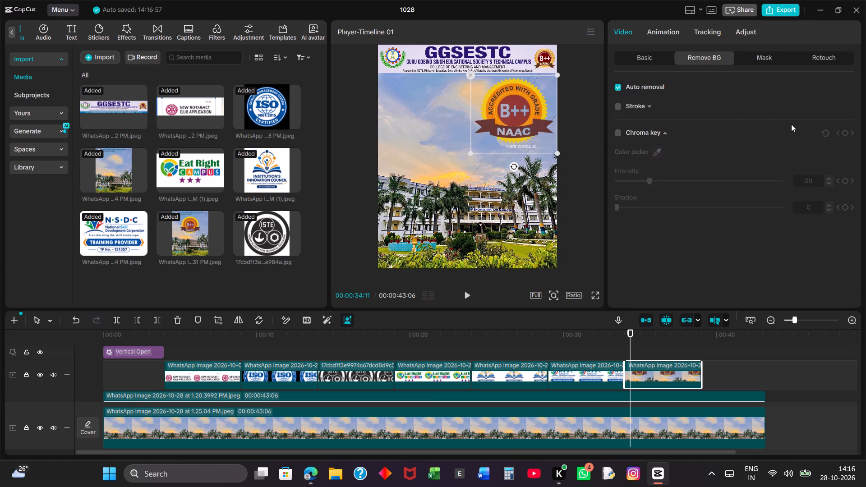
Turn on Stroke for the NAAC badge clip, keeping the None style.
{"action": "left_click", "coordinate": [614, 107]}
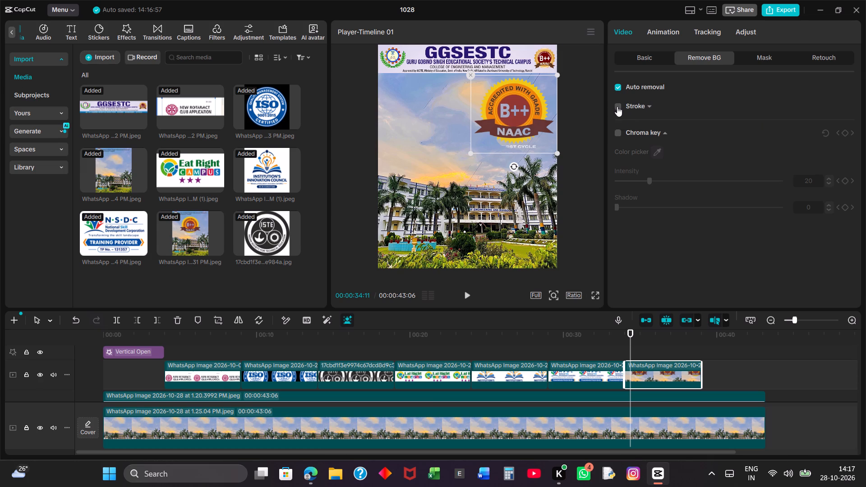
{"action": "left_click", "coordinate": [617, 106]}
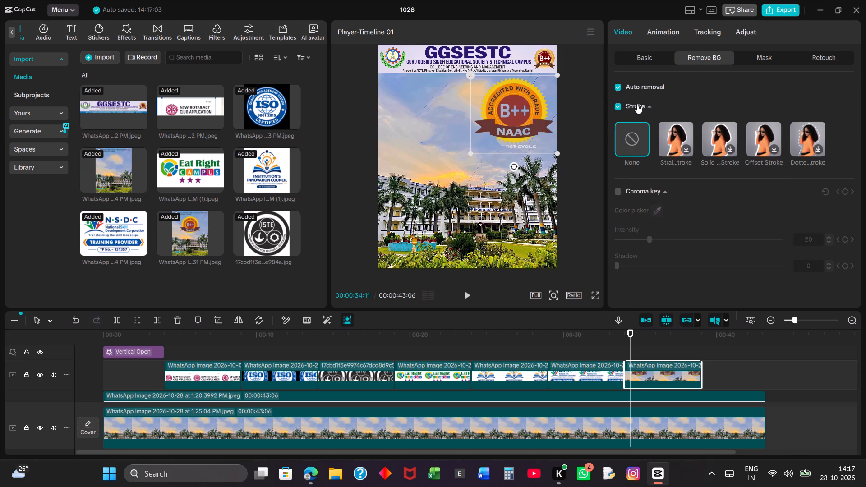
{"action": "left_click", "coordinate": [637, 104]}
{"action": "left_click", "coordinate": [642, 86]}
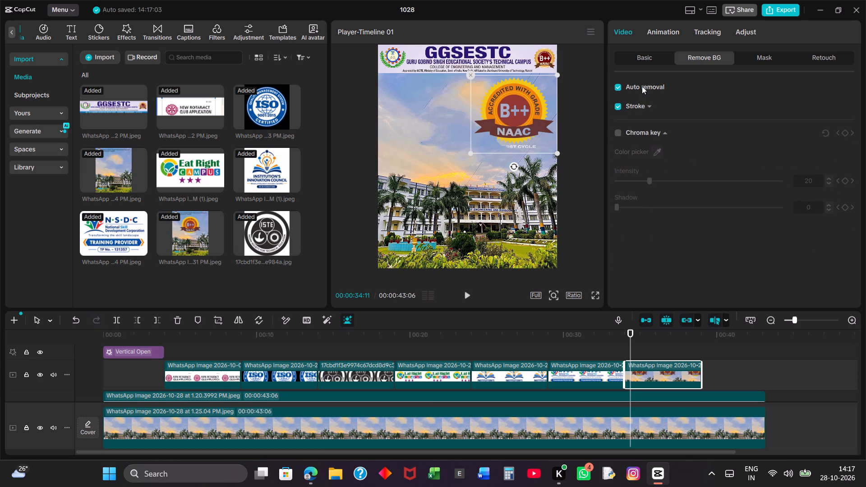
Turn Chroma key back on for the NAAC badge clip and sample a key colour from the area beside the badge.
{"action": "left_click", "coordinate": [614, 134]}
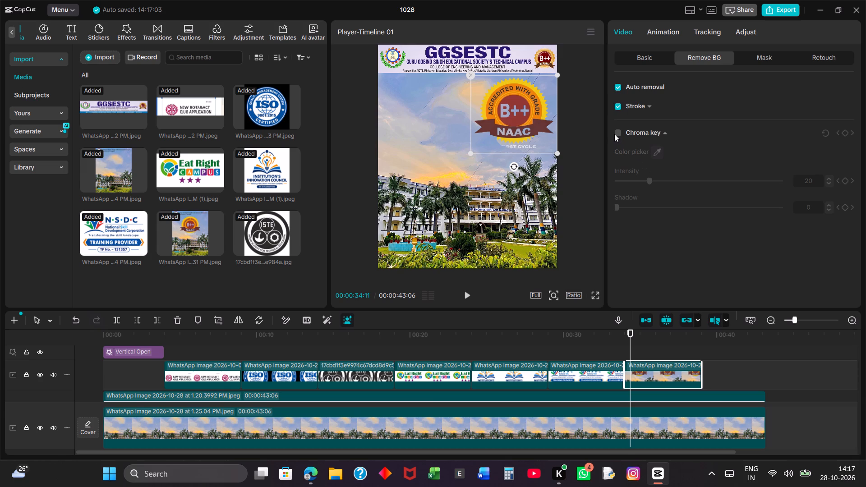
{"action": "left_click", "coordinate": [618, 132]}
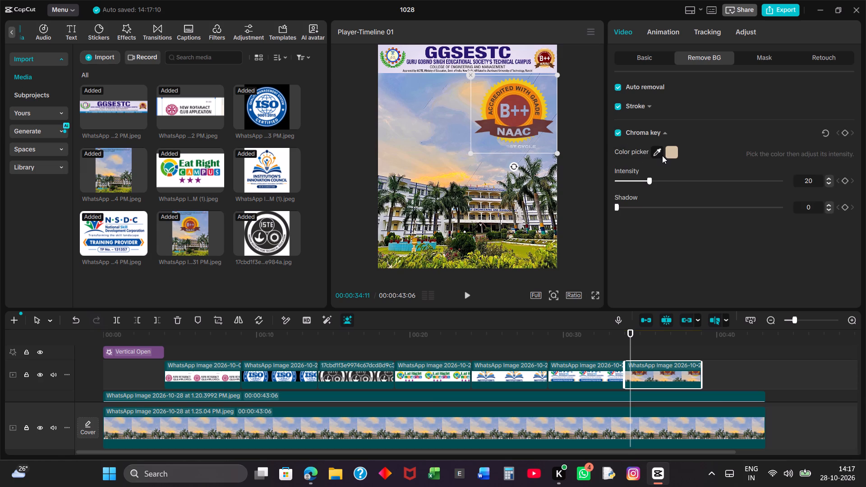
{"action": "left_click", "coordinate": [659, 152]}
{"action": "left_click", "coordinate": [658, 152]}
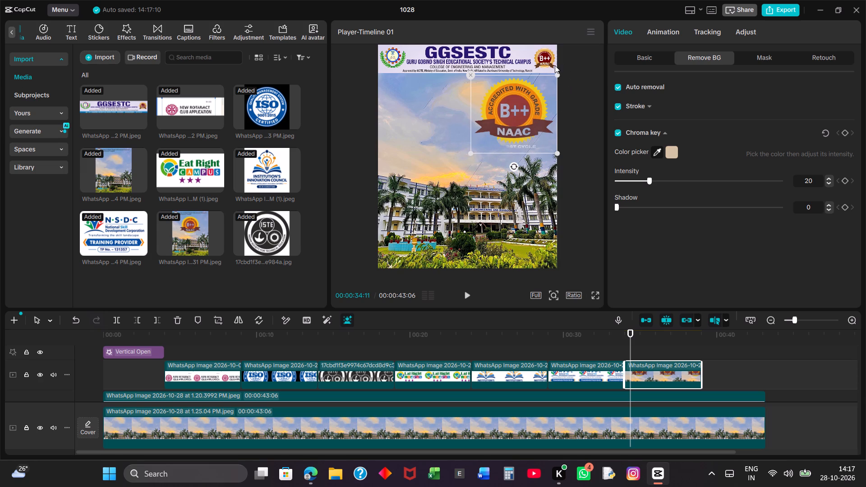
{"action": "left_click", "coordinate": [545, 85]}
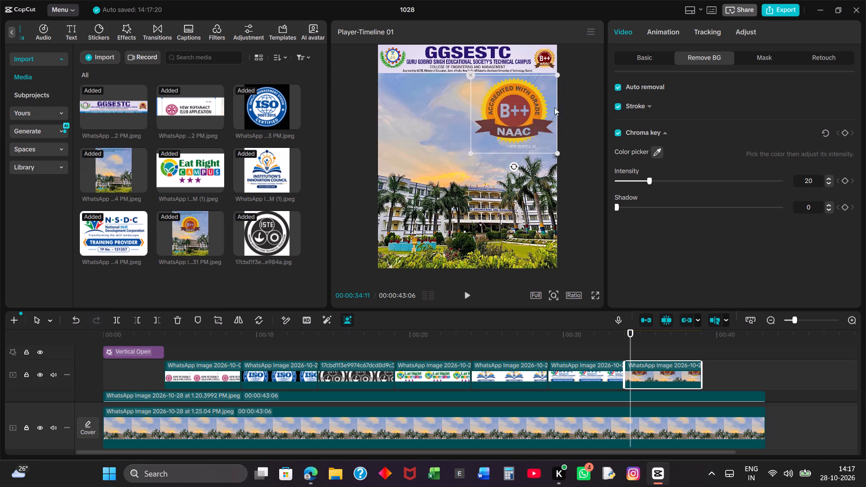
{"action": "left_click", "coordinate": [638, 239]}
Shrink the NAAC badge and fit it into the frame's upper-right corner, just beneath the banner.
{"action": "left_click_drag", "start_coordinate": [554, 153], "coordinate": [536, 142]}
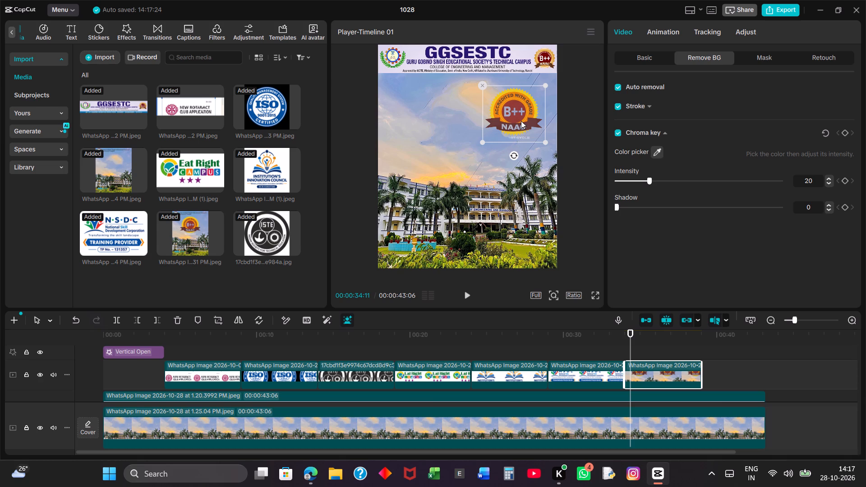
{"action": "left_click_drag", "start_coordinate": [518, 114], "coordinate": [525, 106]}
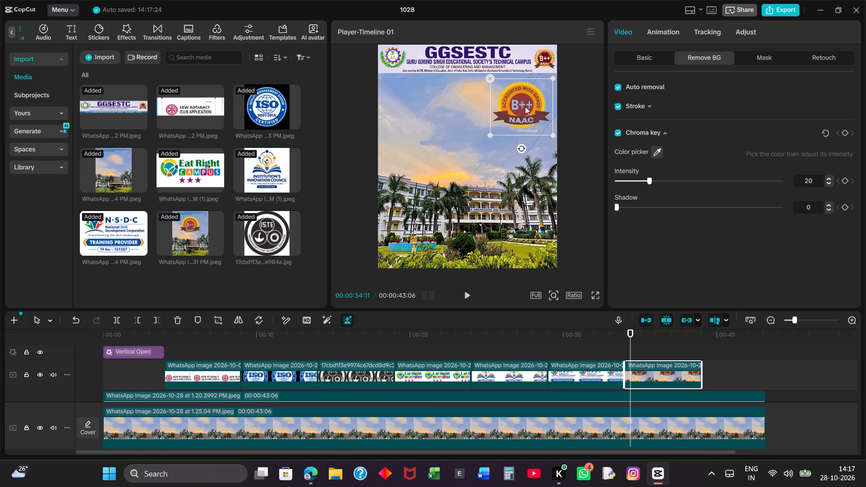
{"action": "left_click_drag", "start_coordinate": [525, 106], "coordinate": [533, 103]}
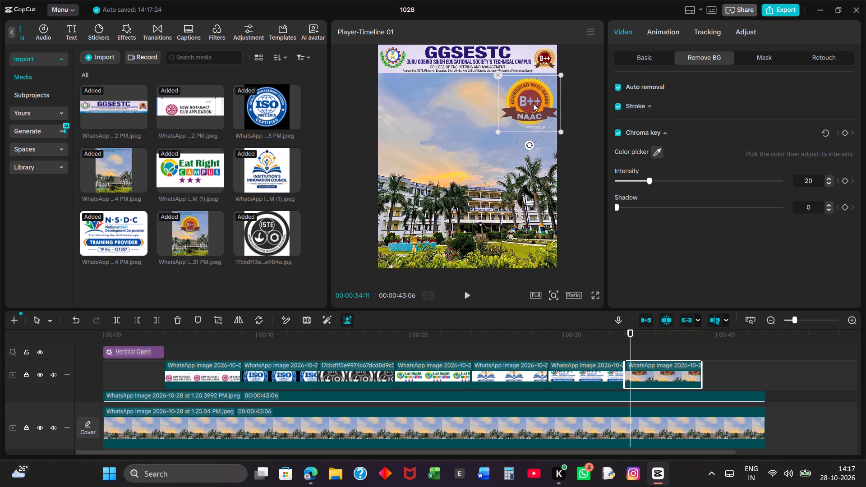
{"action": "left_click_drag", "start_coordinate": [533, 103], "coordinate": [530, 101]}
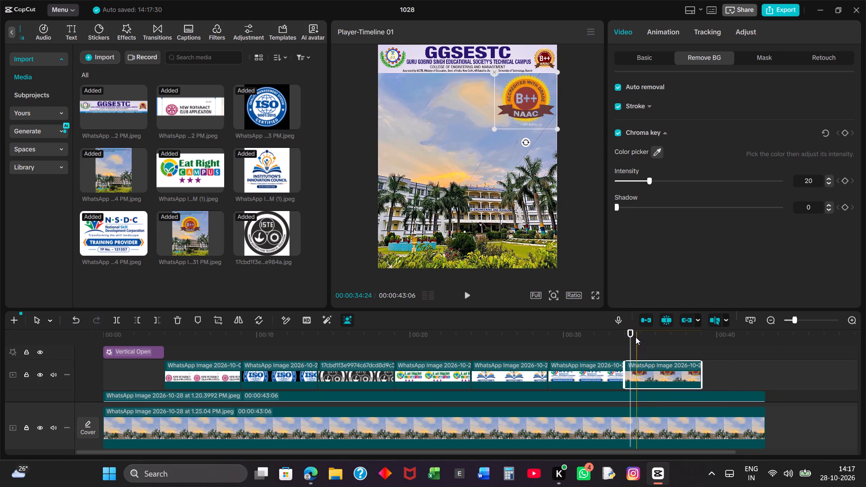
Play the video from the beginning up to the New Rotaract Club logo's appearance.
{"action": "left_click_drag", "start_coordinate": [630, 335], "coordinate": [48, 379]}
{"action": "key", "text": "space"}
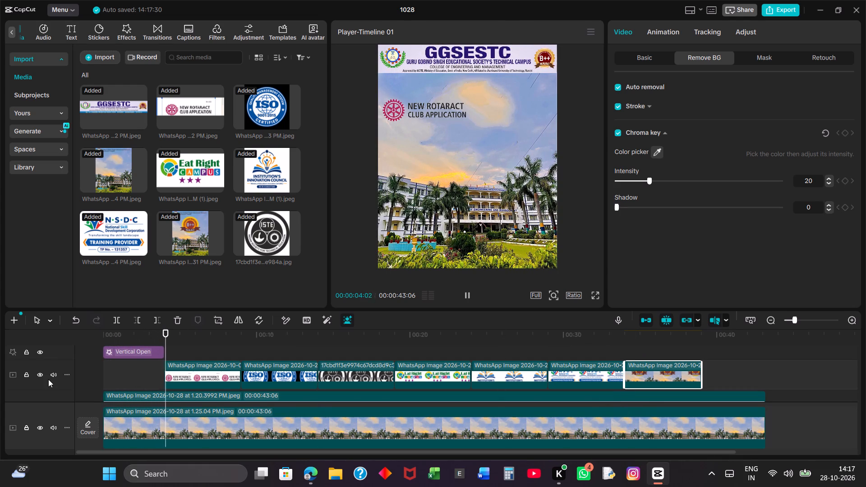
{"action": "key", "text": "space"}
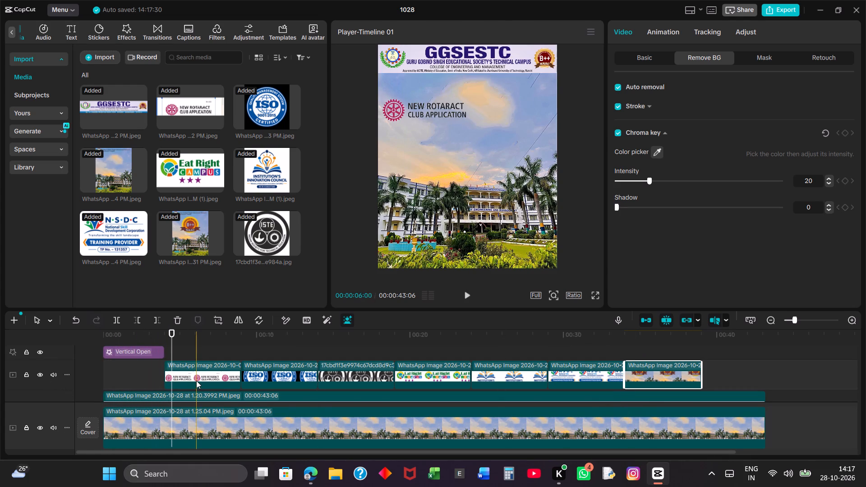
Select the New Rotaract Club logo clip and examine the Classic video effects and Trending transitions for it.
{"action": "left_click", "coordinate": [196, 381]}
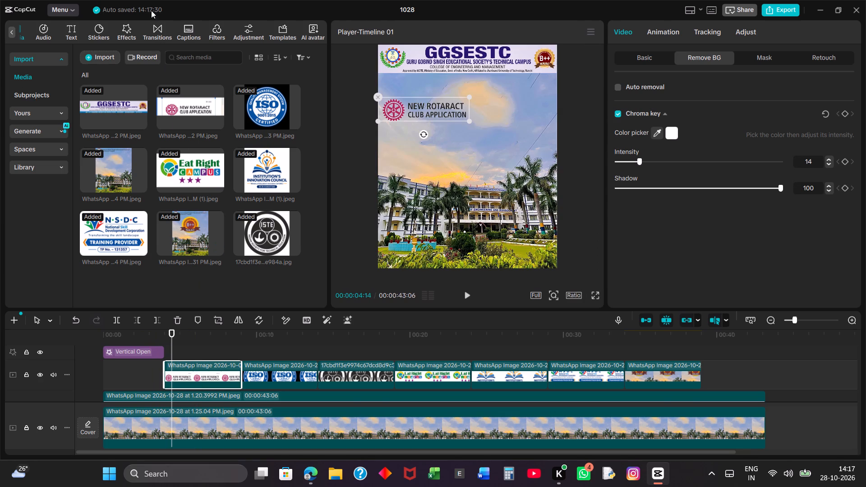
{"action": "left_click", "coordinate": [154, 31]}
{"action": "left_click", "coordinate": [154, 31]}
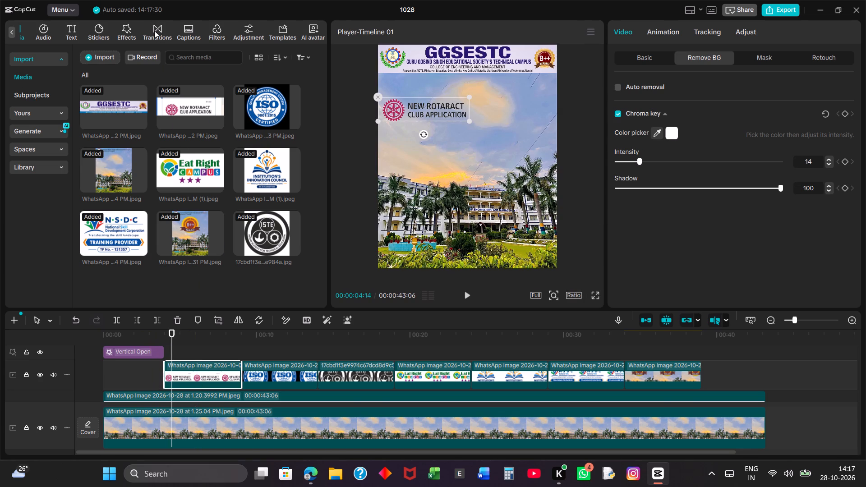
{"action": "left_click", "coordinate": [154, 31]}
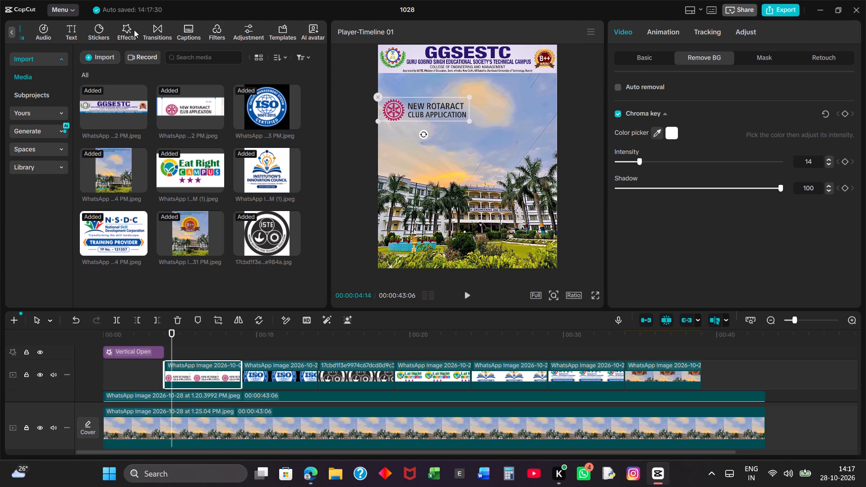
{"action": "left_click", "coordinate": [129, 30]}
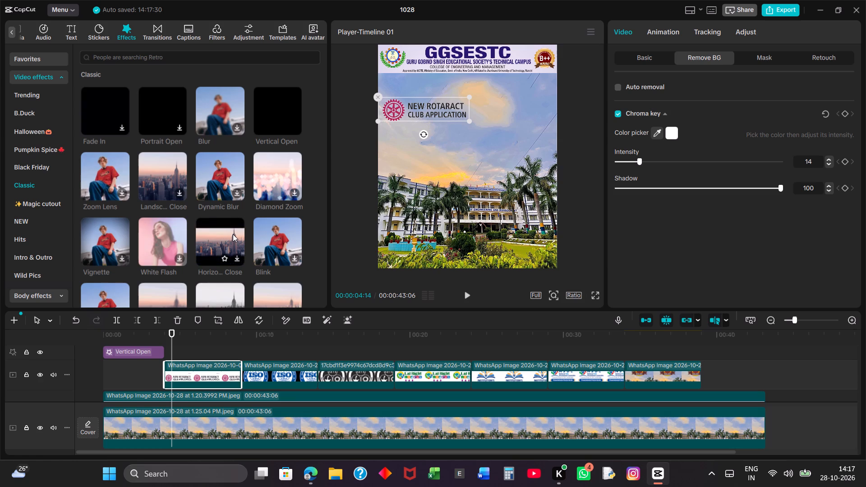
{"action": "scroll", "coordinate": [233, 234], "scroll_direction": "down", "scroll_amount": 1}
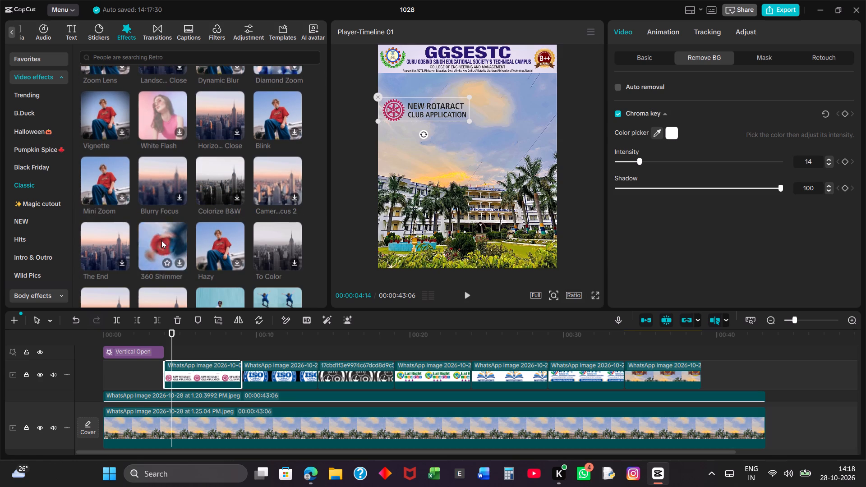
{"action": "scroll", "coordinate": [161, 240], "scroll_direction": "down", "scroll_amount": 1}
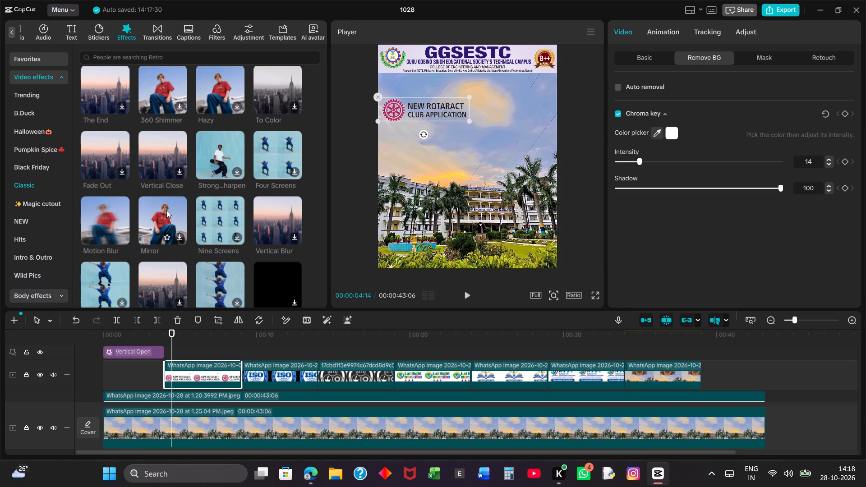
{"action": "scroll", "coordinate": [170, 217], "scroll_direction": "down", "scroll_amount": 2}
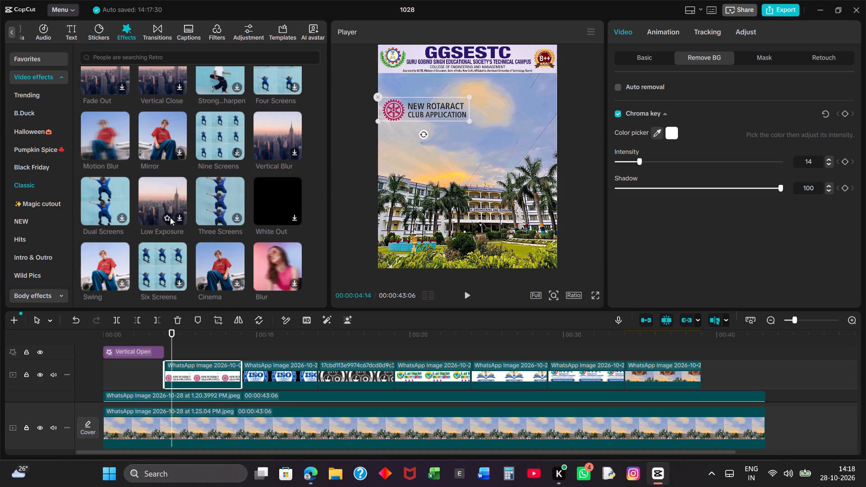
{"action": "scroll", "coordinate": [170, 217], "scroll_direction": "down", "scroll_amount": 1}
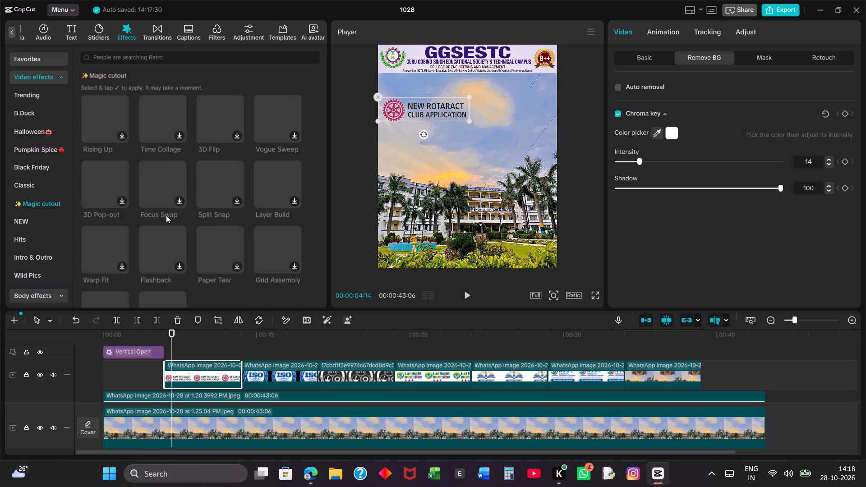
{"action": "scroll", "coordinate": [97, 170], "scroll_direction": "up", "scroll_amount": 2}
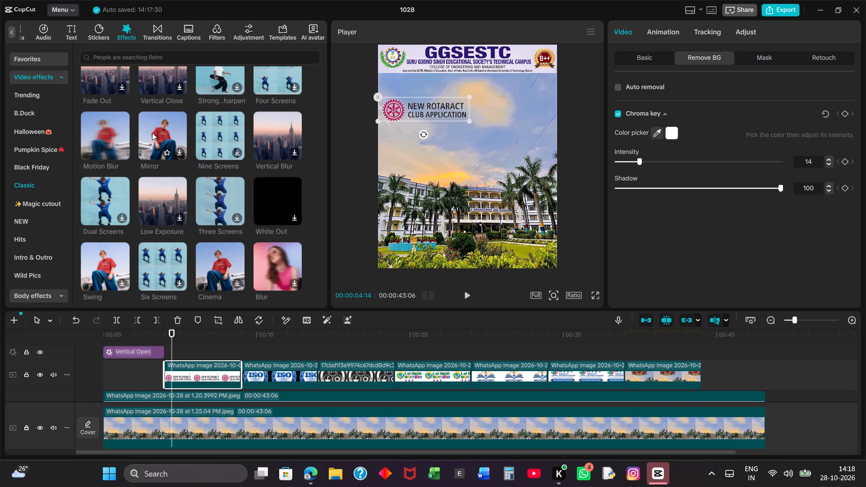
{"action": "scroll", "coordinate": [162, 139], "scroll_direction": "up", "scroll_amount": 2}
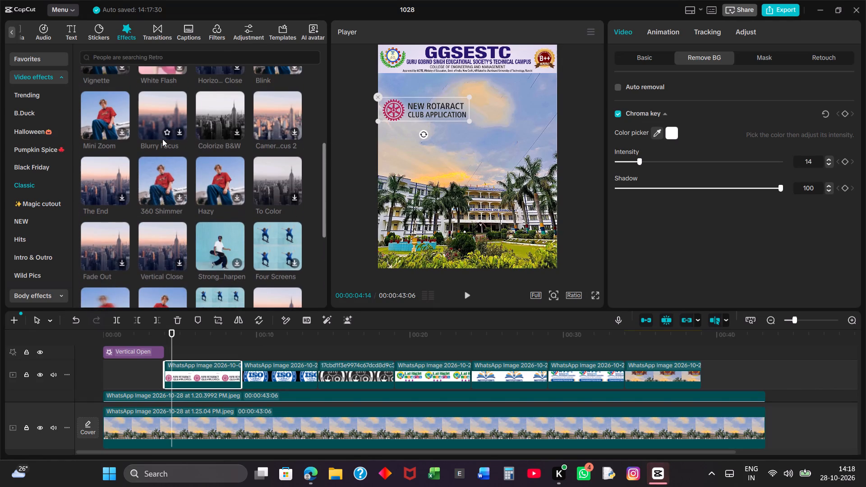
{"action": "left_click", "coordinate": [235, 239]}
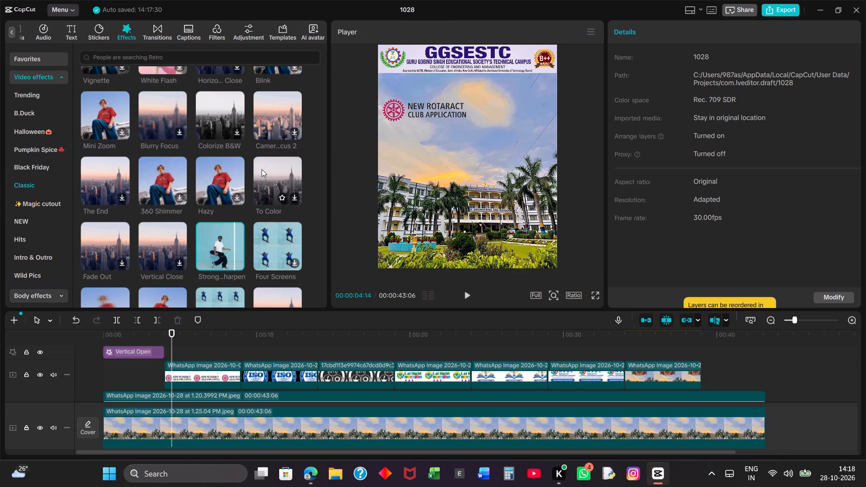
{"action": "scroll", "coordinate": [150, 218], "scroll_direction": "up", "scroll_amount": 1}
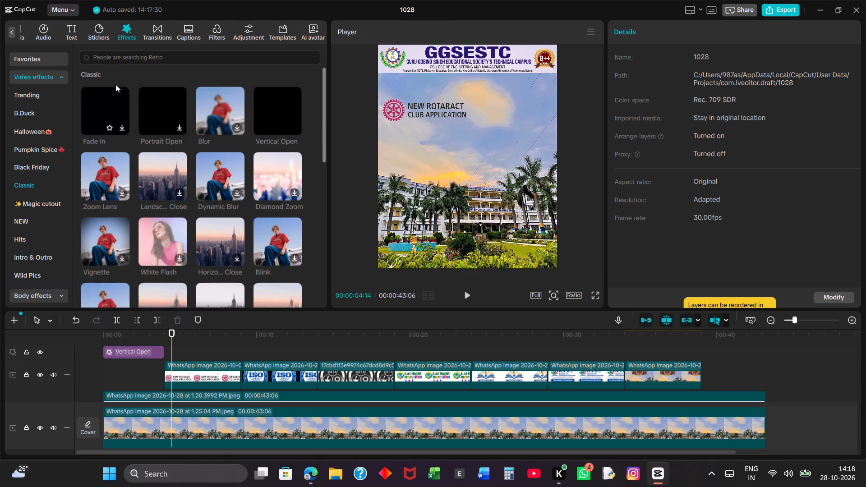
{"action": "left_click", "coordinate": [153, 28]}
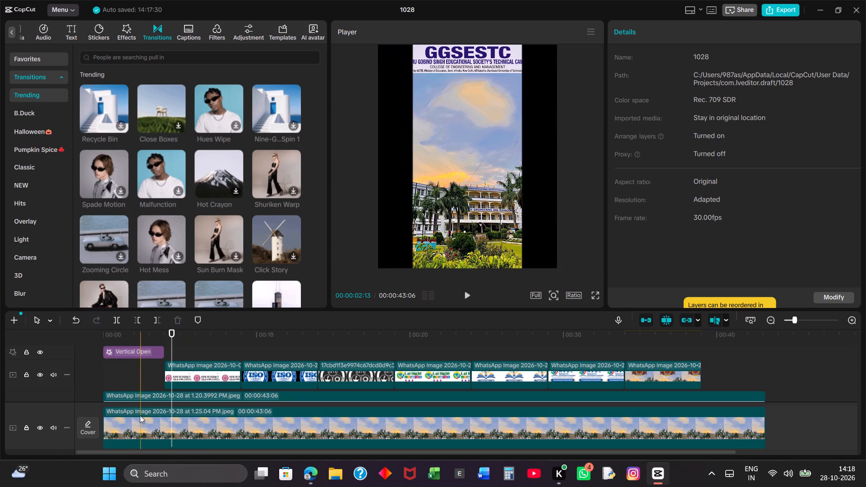
Select the New Rotaract Club logo clip and examine the Trending In animations available for it.
{"action": "left_click", "coordinate": [186, 369]}
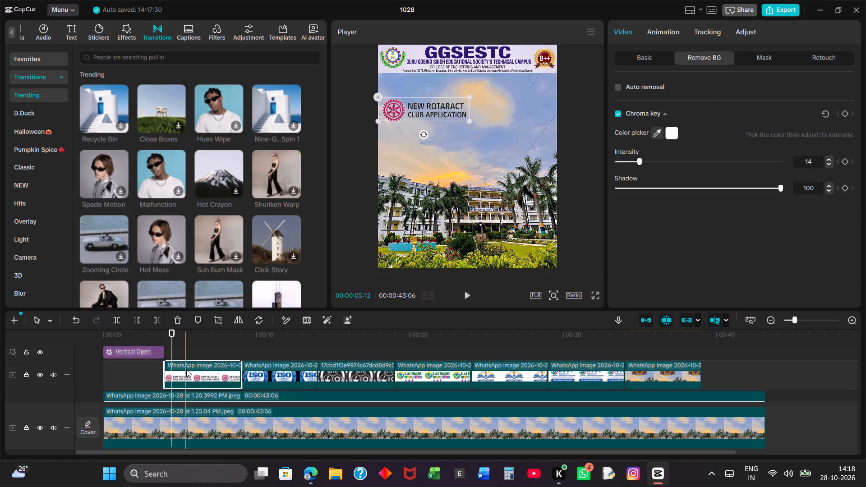
{"action": "left_click", "coordinate": [173, 420]}
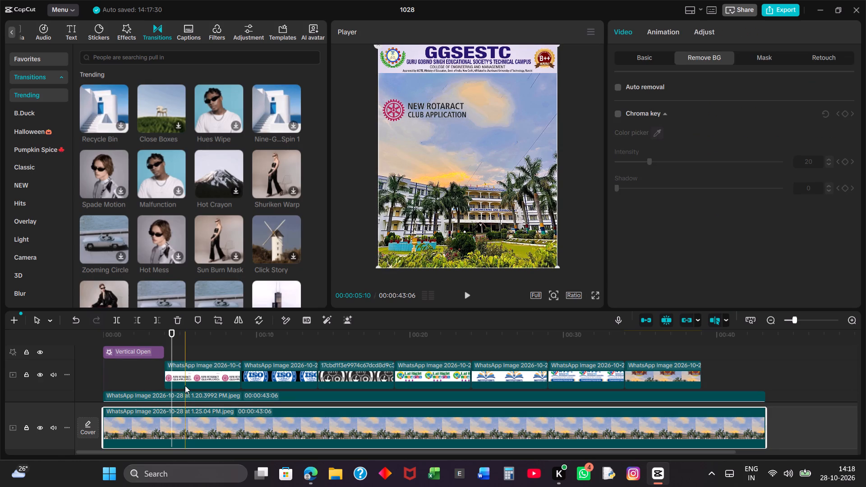
{"action": "left_click", "coordinate": [185, 386]}
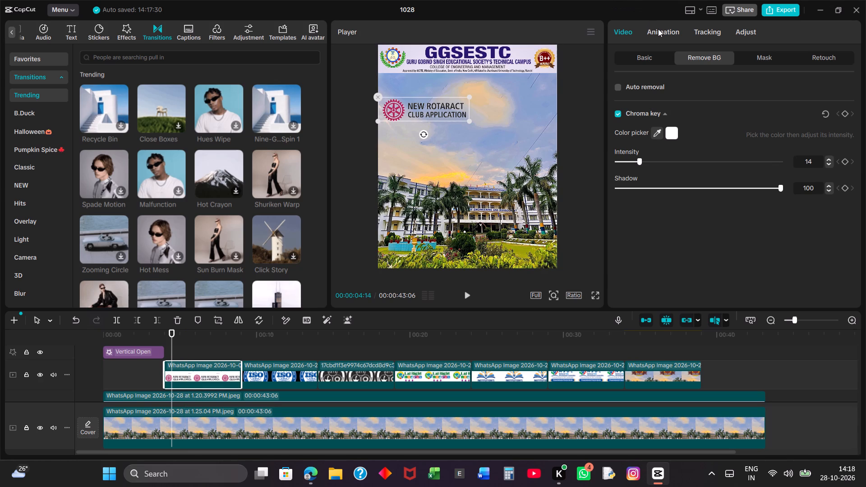
{"action": "left_click", "coordinate": [658, 29]}
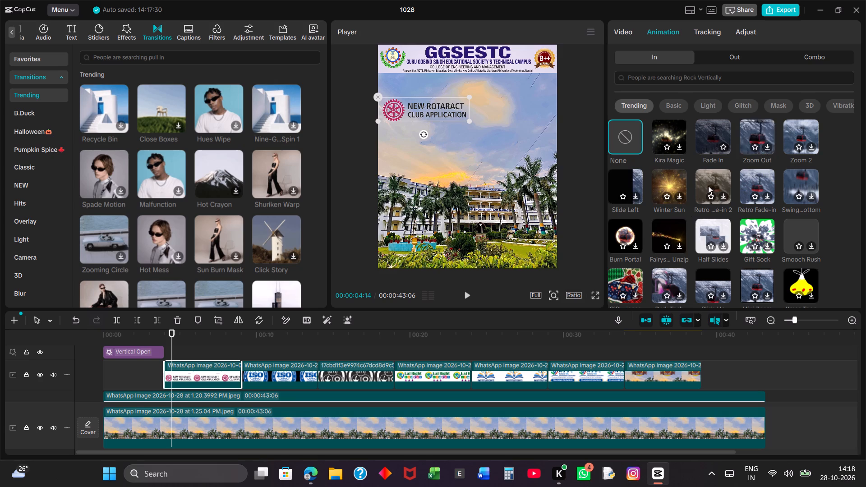
{"action": "scroll", "coordinate": [670, 243], "scroll_direction": "down", "scroll_amount": 1}
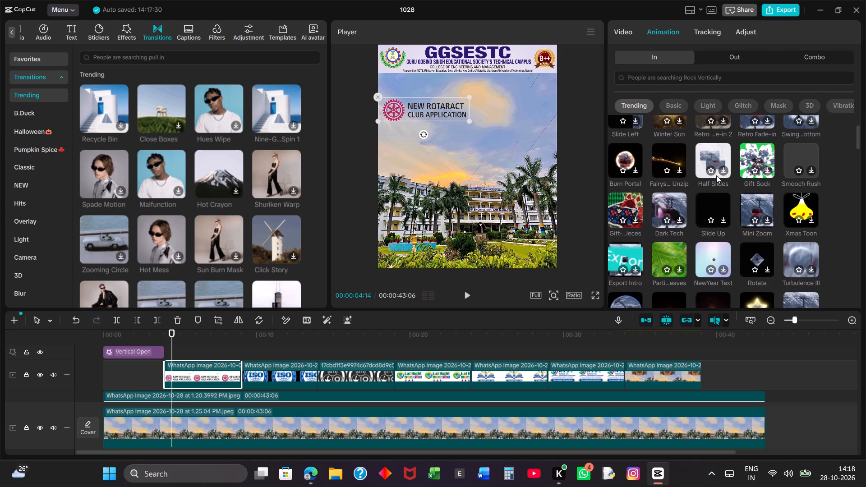
{"action": "scroll", "coordinate": [669, 251], "scroll_direction": "down", "scroll_amount": 1}
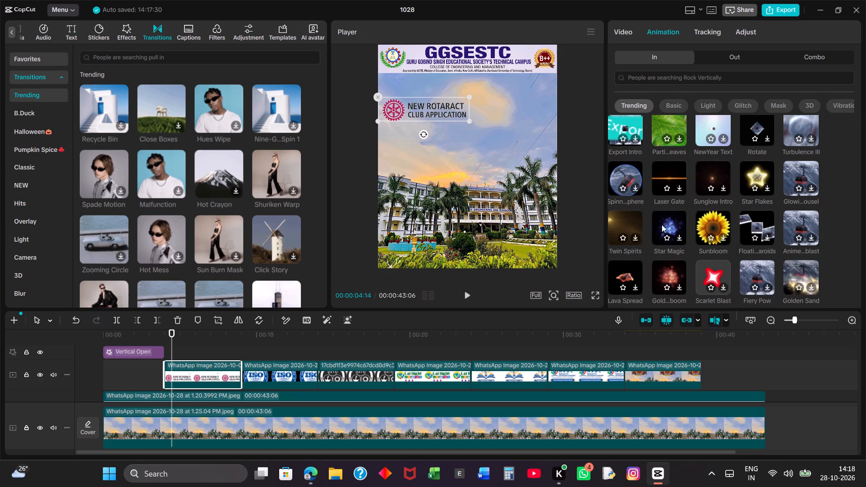
{"action": "scroll", "coordinate": [687, 247], "scroll_direction": "down", "scroll_amount": 2}
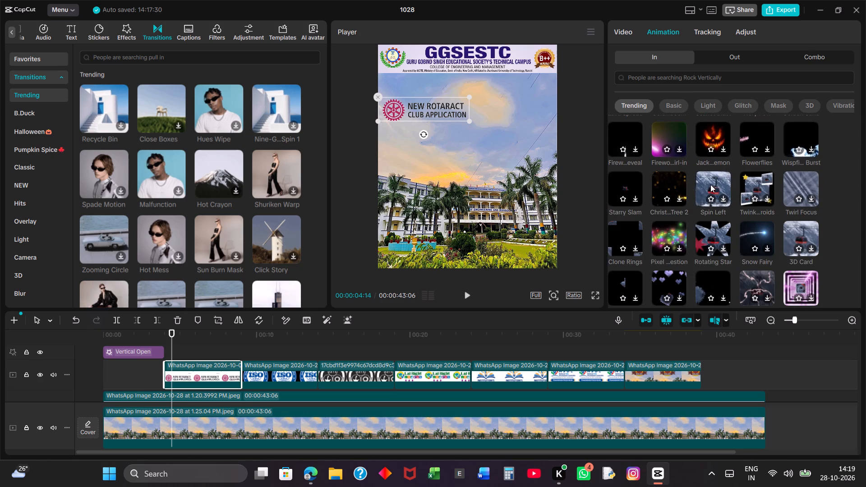
{"action": "scroll", "coordinate": [710, 184], "scroll_direction": "down", "scroll_amount": 2}
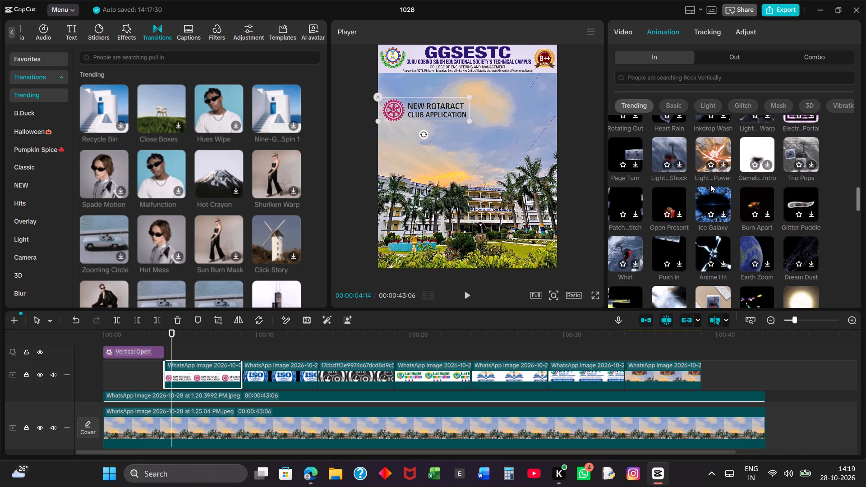
{"action": "scroll", "coordinate": [668, 149], "scroll_direction": "down", "scroll_amount": 1}
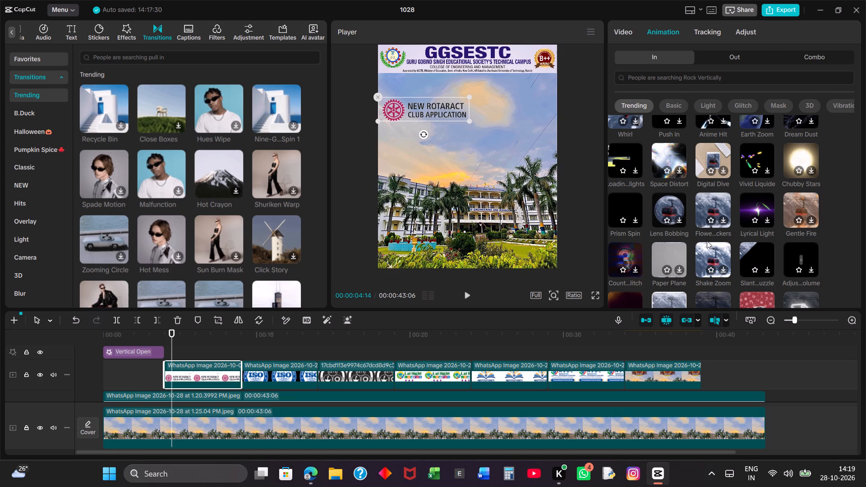
{"action": "scroll", "coordinate": [708, 243], "scroll_direction": "down", "scroll_amount": 1}
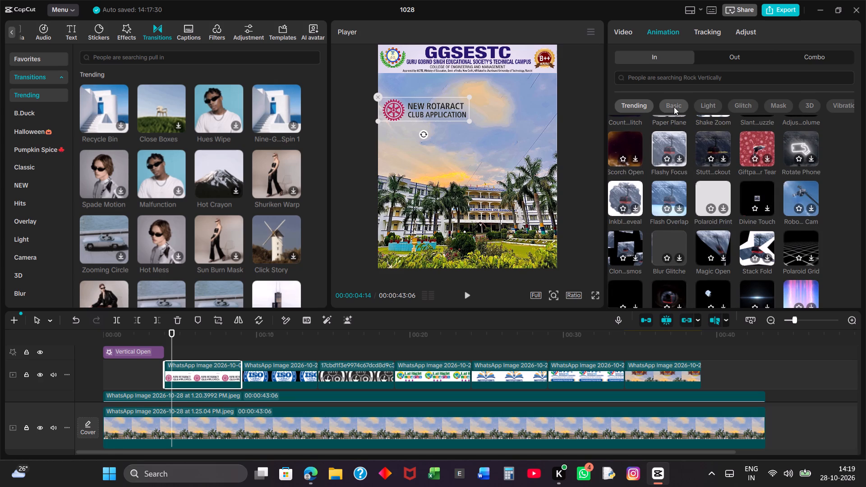
Apply the Left Slide In animation from the Basic category to the New Rotaract Club logo clip.
{"action": "left_click", "coordinate": [674, 107]}
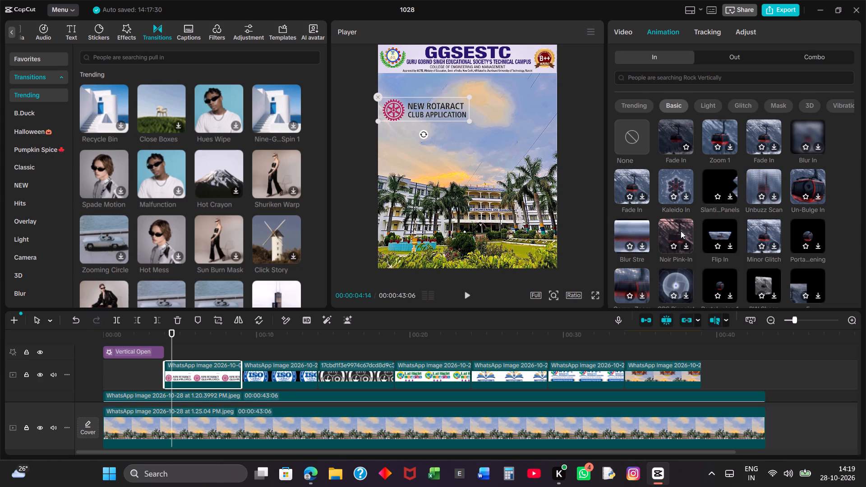
{"action": "scroll", "coordinate": [719, 227], "scroll_direction": "down", "scroll_amount": 1}
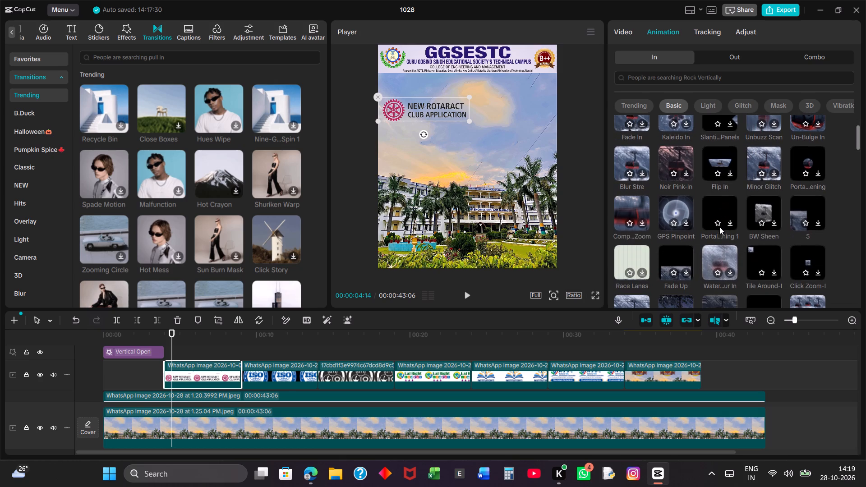
{"action": "scroll", "coordinate": [719, 227], "scroll_direction": "down", "scroll_amount": 1}
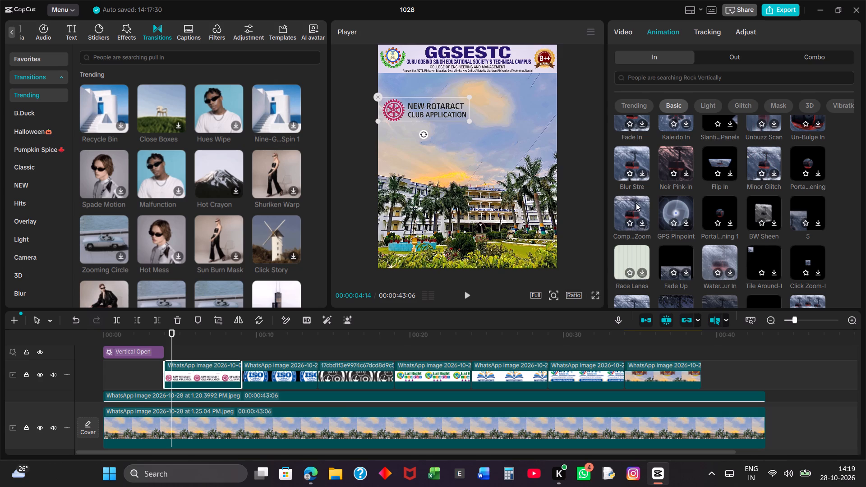
{"action": "scroll", "coordinate": [695, 260], "scroll_direction": "down", "scroll_amount": 1}
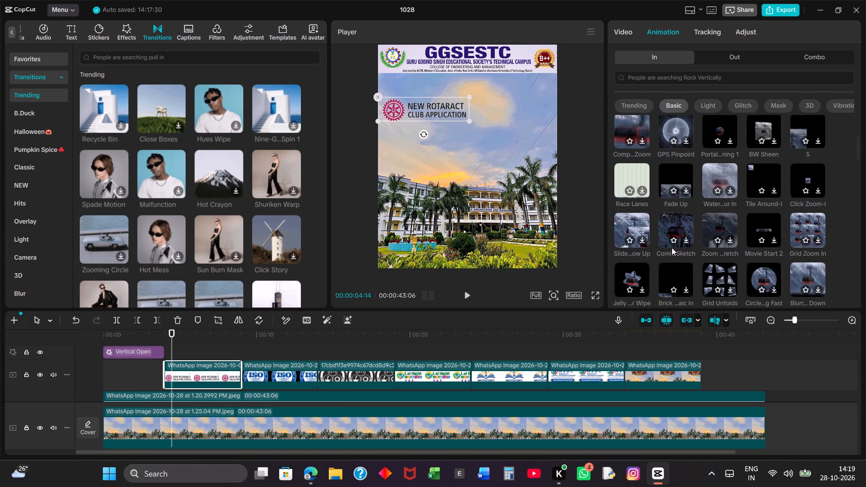
{"action": "scroll", "coordinate": [673, 273], "scroll_direction": "down", "scroll_amount": 2}
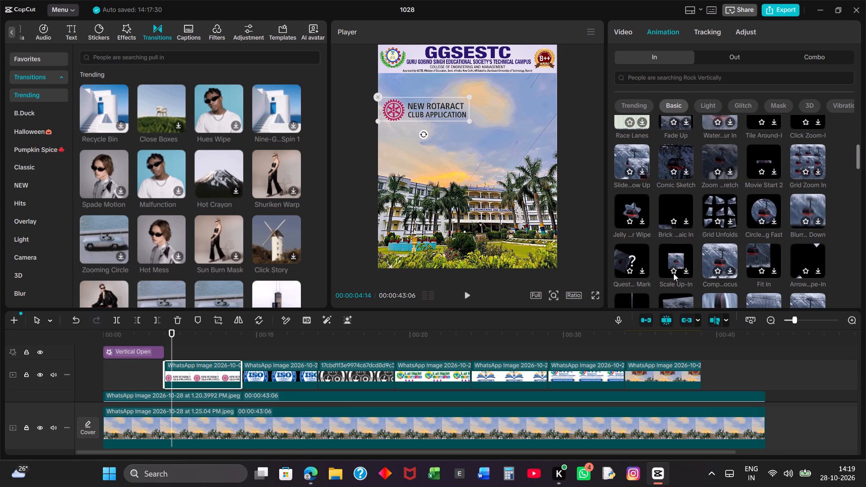
{"action": "scroll", "coordinate": [673, 273], "scroll_direction": "down", "scroll_amount": 3}
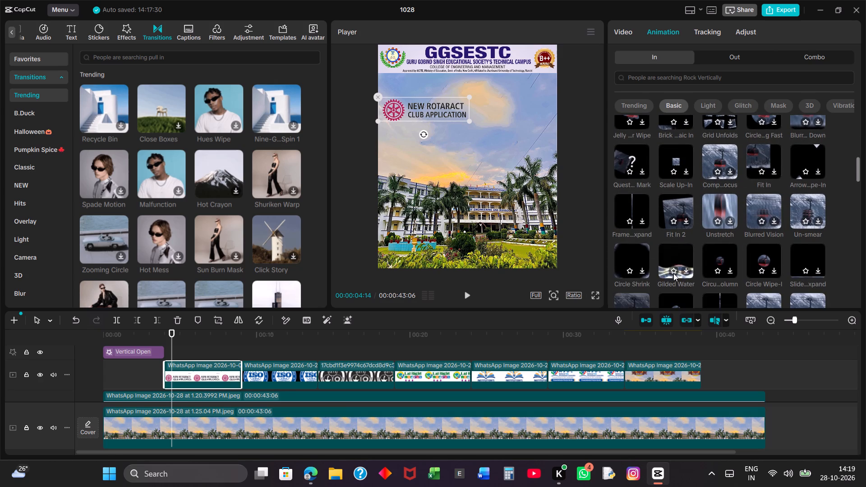
{"action": "scroll", "coordinate": [673, 273], "scroll_direction": "down", "scroll_amount": 1}
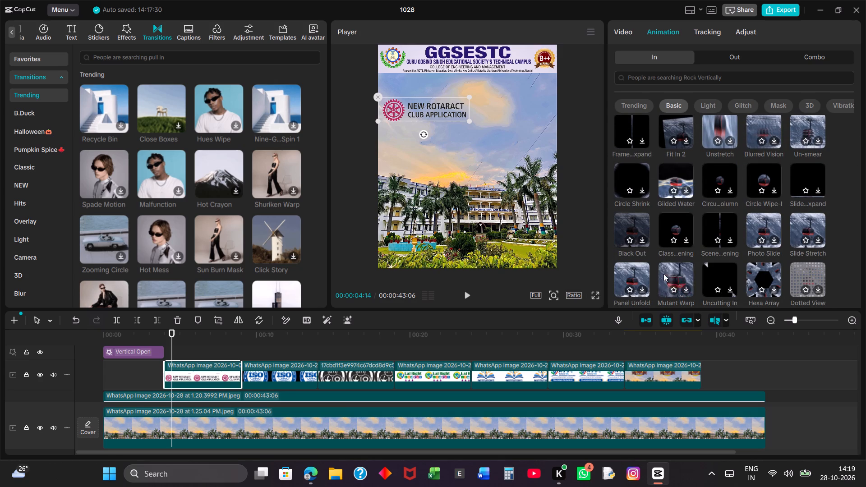
{"action": "scroll", "coordinate": [636, 277], "scroll_direction": "down", "scroll_amount": 1}
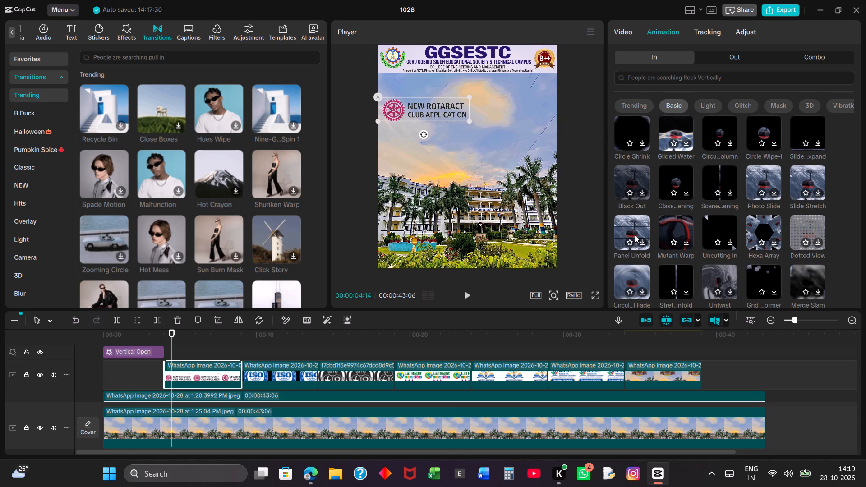
{"action": "scroll", "coordinate": [635, 235], "scroll_direction": "down", "scroll_amount": 1}
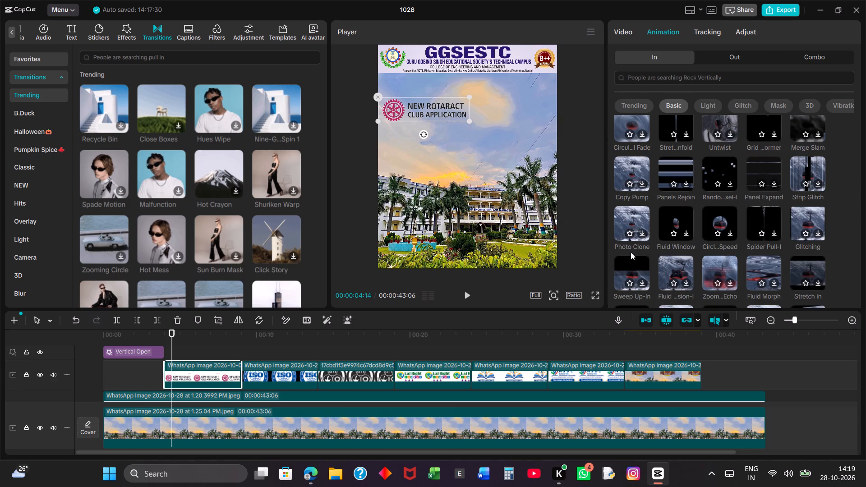
{"action": "scroll", "coordinate": [631, 265], "scroll_direction": "down", "scroll_amount": 1}
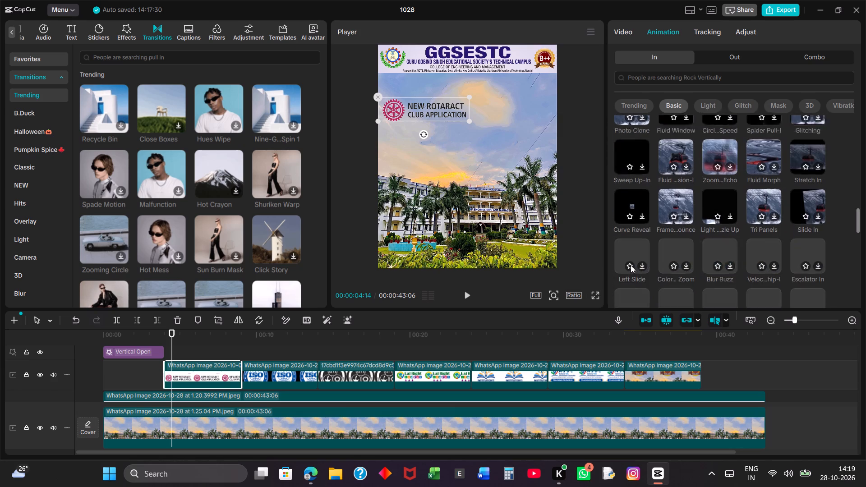
{"action": "scroll", "coordinate": [631, 265], "scroll_direction": "down", "scroll_amount": 1}
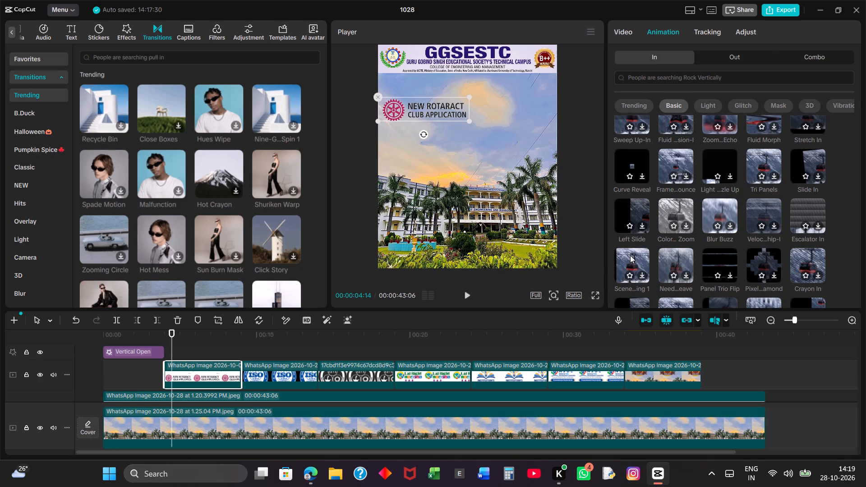
{"action": "left_click", "coordinate": [630, 216]}
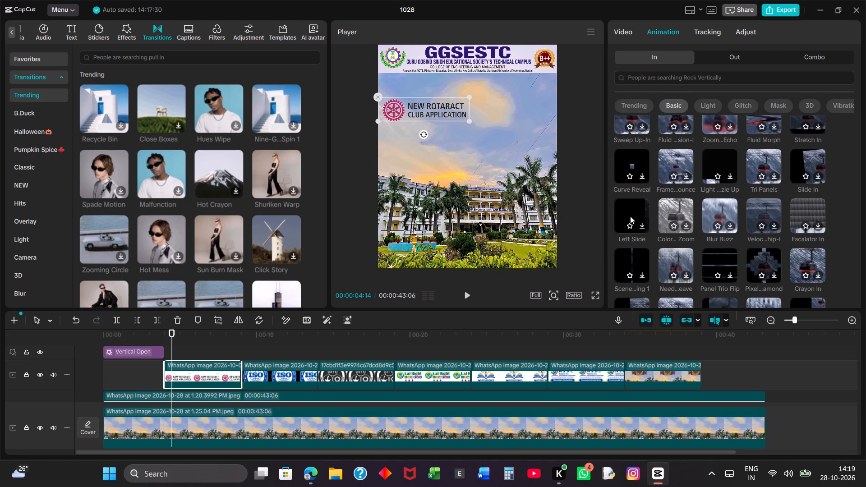
{"action": "left_click", "coordinate": [639, 222]}
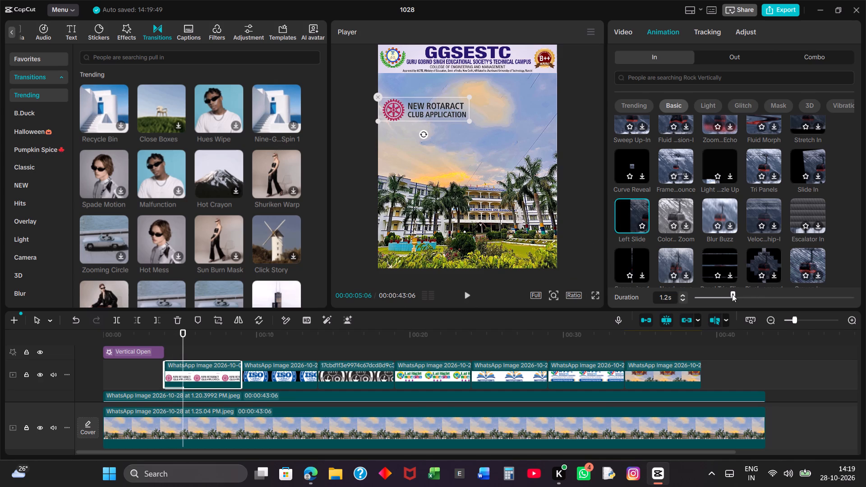
Set the duration of the New Rotaract Club logo's Left Slide animation to 2.7 s.
{"action": "left_click_drag", "start_coordinate": [730, 294], "coordinate": [766, 299]}
{"action": "left_click_drag", "start_coordinate": [766, 299], "coordinate": [781, 299]}
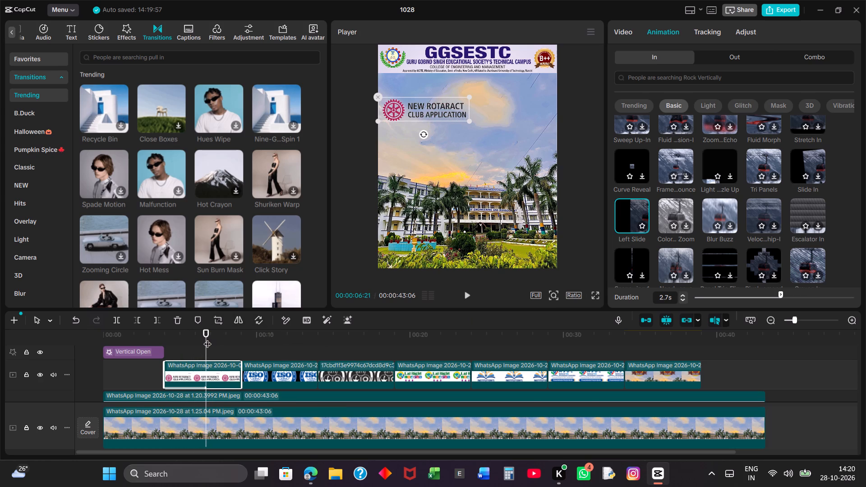
Play the video from the beginning through the New Rotaract Club logo's entrance up to the ISO badge, and pause it.
{"action": "left_click_drag", "start_coordinate": [206, 338], "coordinate": [21, 321]}
{"action": "key", "text": "space"}
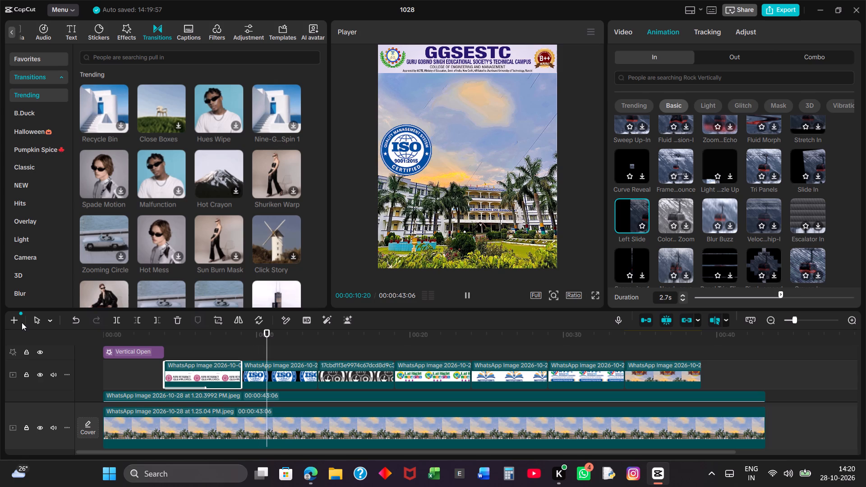
{"action": "key", "text": "space"}
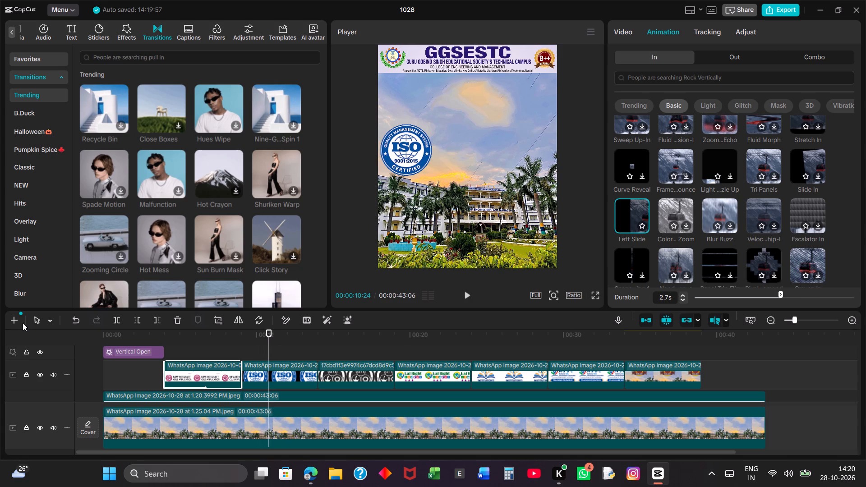
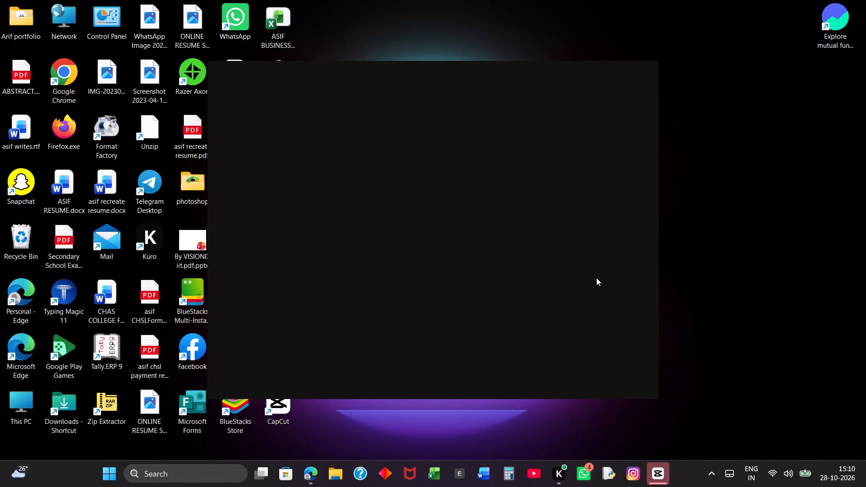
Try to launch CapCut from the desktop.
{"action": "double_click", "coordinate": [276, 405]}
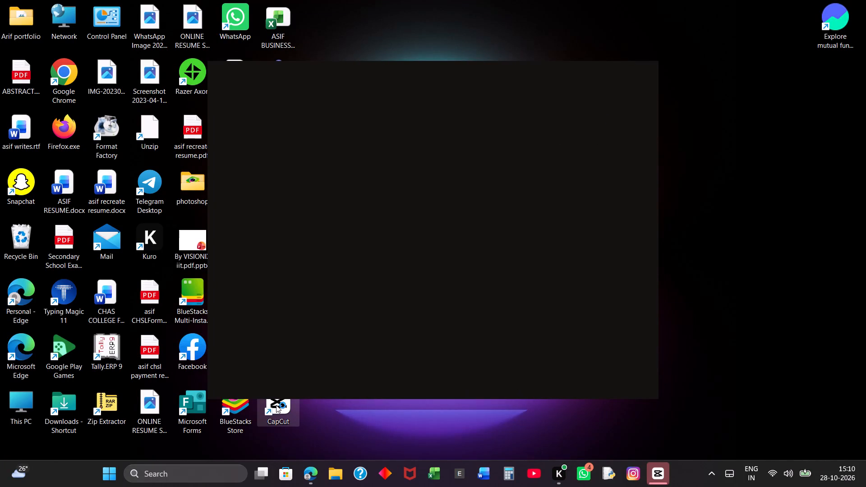
Connect the computer to the VPN named vpn 1.
{"action": "left_click", "coordinate": [783, 483]}
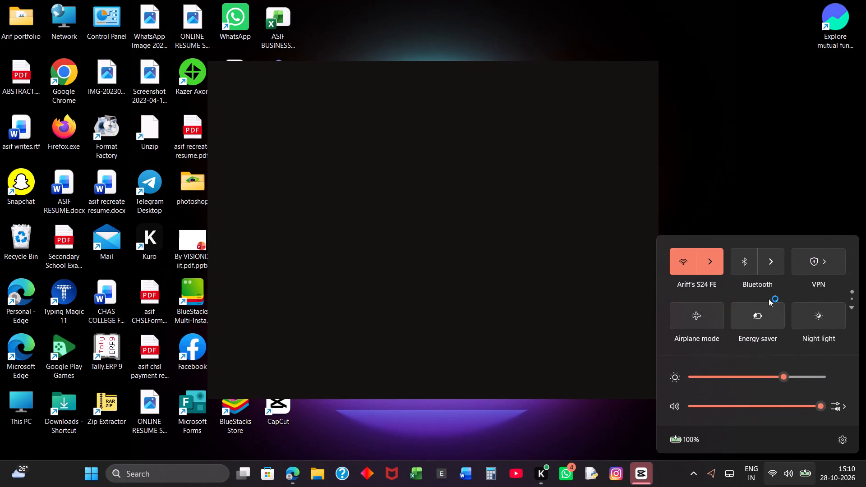
{"action": "left_click", "coordinate": [815, 265]}
{"action": "left_click", "coordinate": [811, 305]}
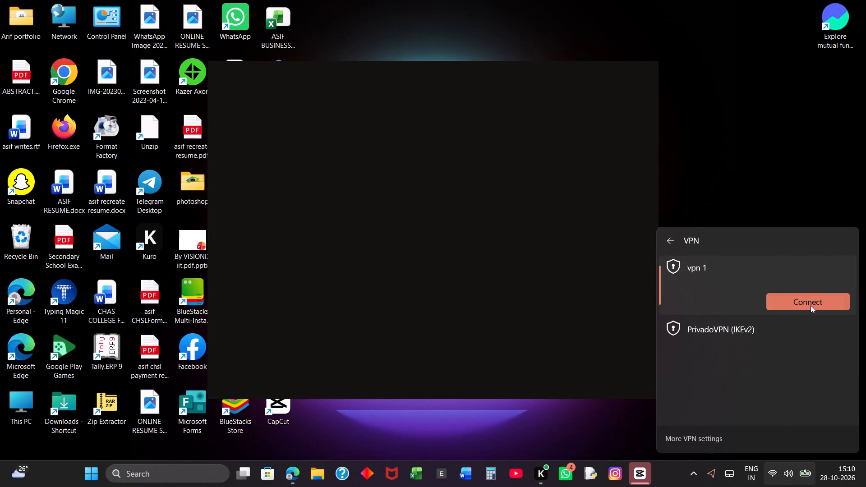
{"action": "left_click", "coordinate": [773, 180]}
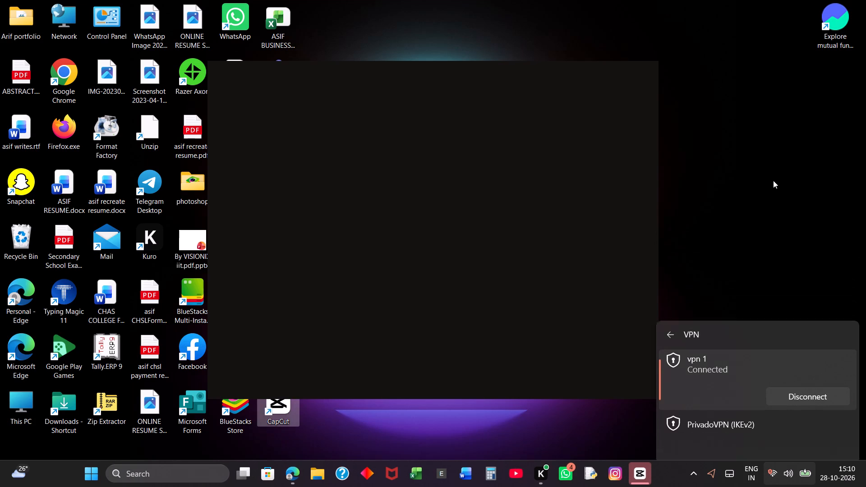
Launch CapCut from the desktop again and bring the 1028 project's editing window to the front.
{"action": "double_click", "coordinate": [277, 402]}
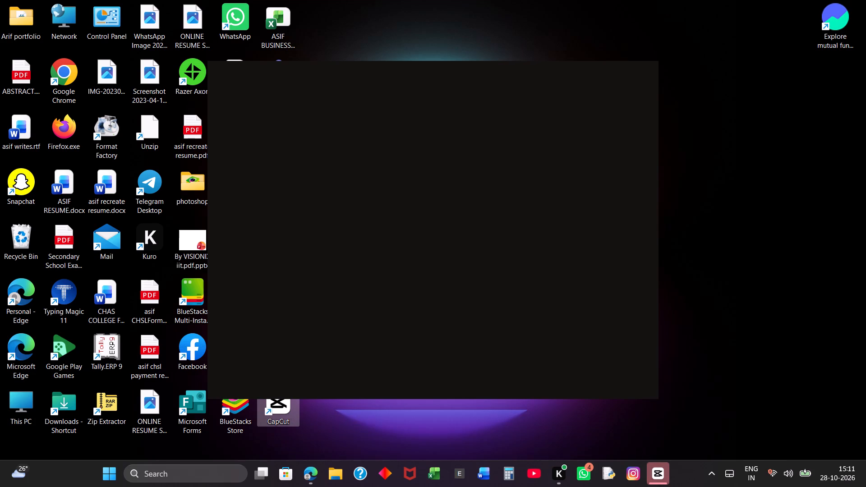
{"action": "left_click", "coordinate": [653, 475]}
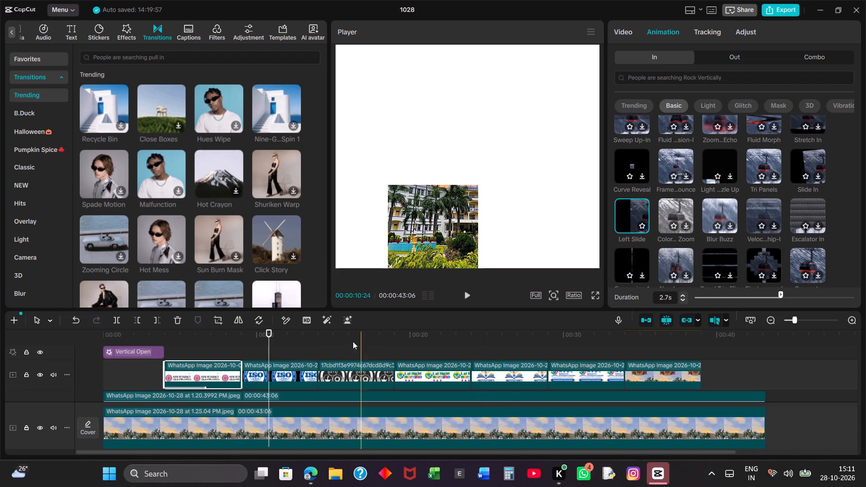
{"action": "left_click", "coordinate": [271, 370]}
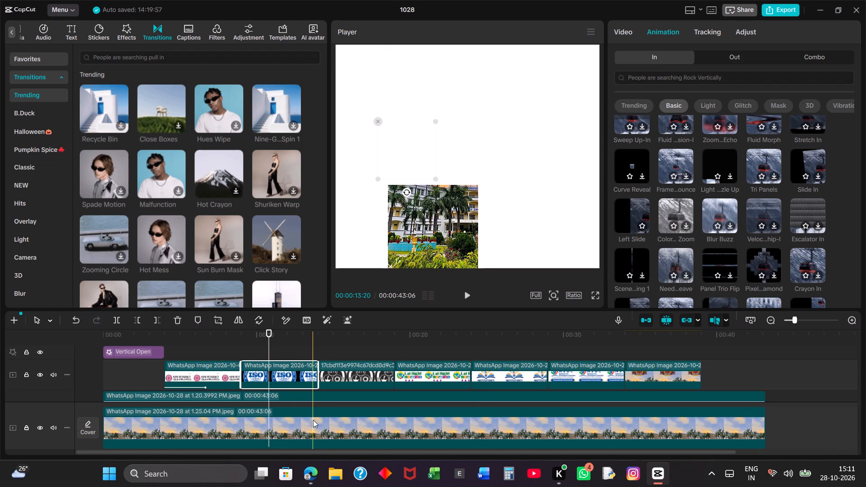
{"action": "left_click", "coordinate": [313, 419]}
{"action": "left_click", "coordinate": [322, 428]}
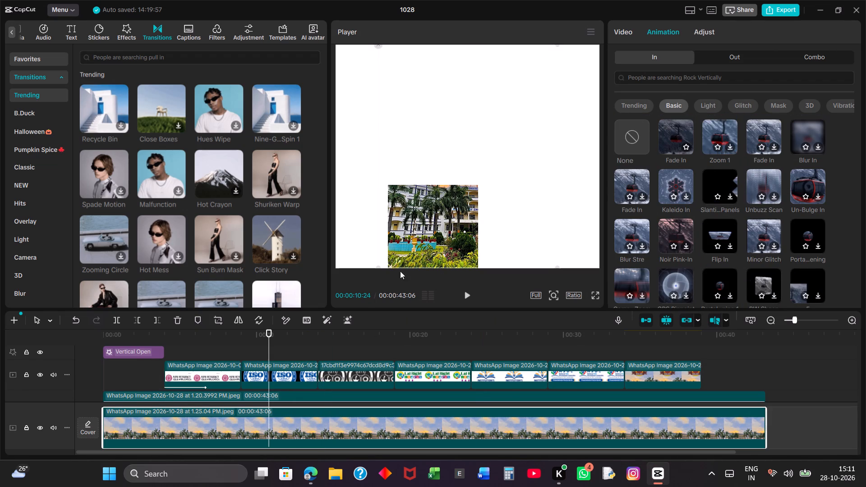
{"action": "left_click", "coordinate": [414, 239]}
Close the 1028 project's editing window.
{"action": "left_click", "coordinate": [862, 10]}
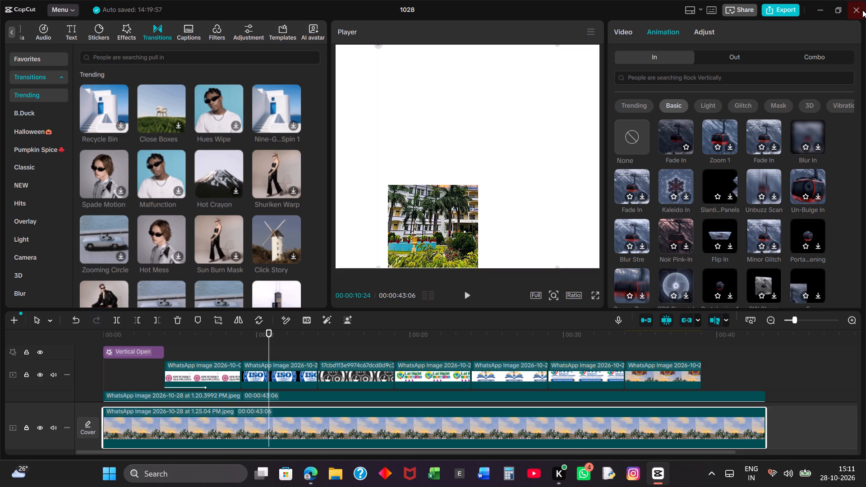